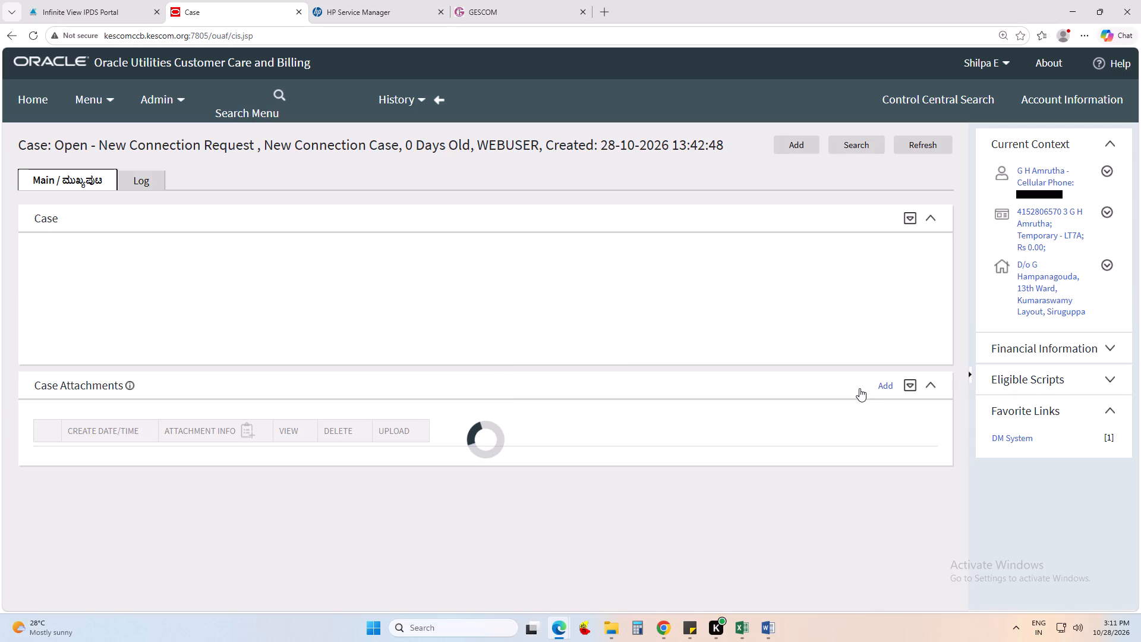
Advance the reviewed New Connection Case by applying the "No Debt, Proceed" record action.
{"action": "scroll", "coordinate": [562, 326], "scroll_direction": "up", "scroll_amount": 3}
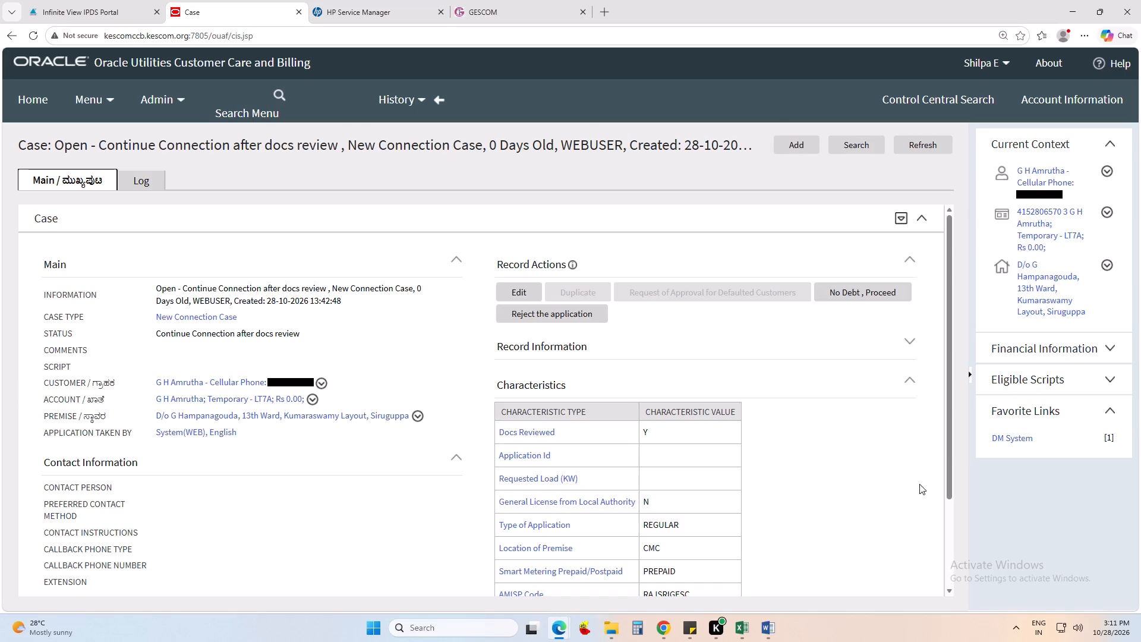
{"action": "left_click", "coordinate": [869, 289]}
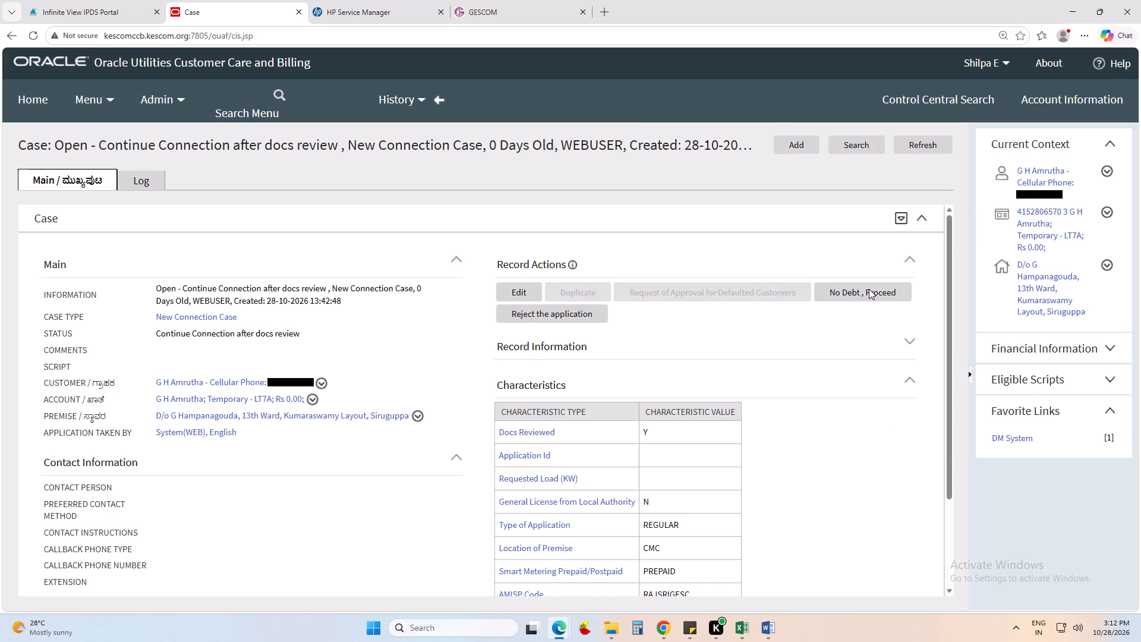
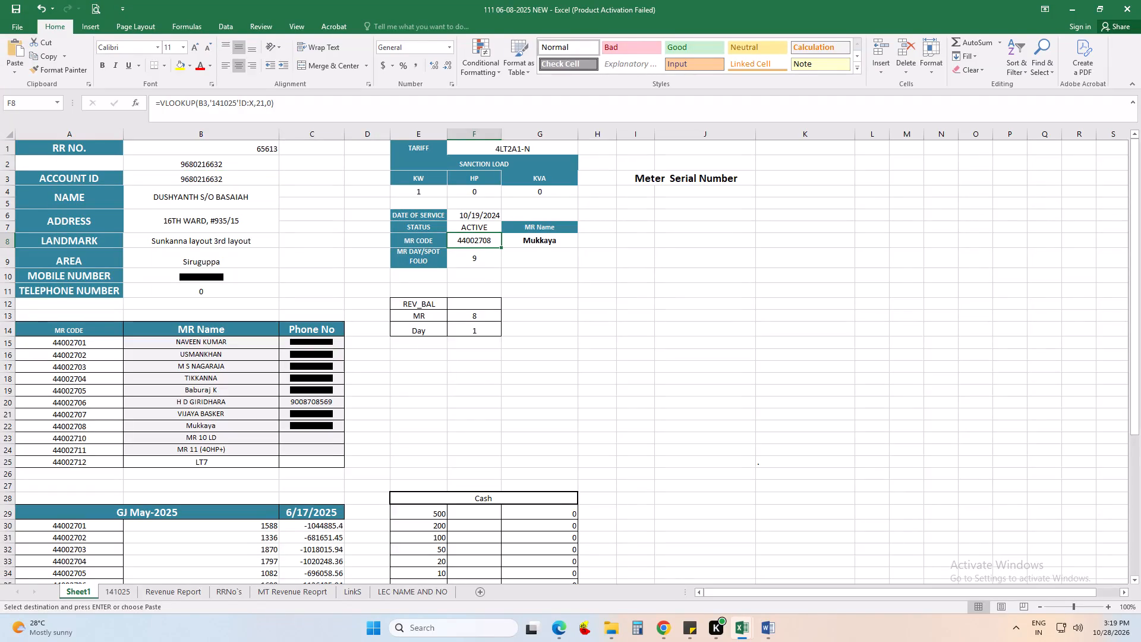
{"action": "key", "text": "ctrl+c"}
{"action": "key", "text": "alt+Tab"}
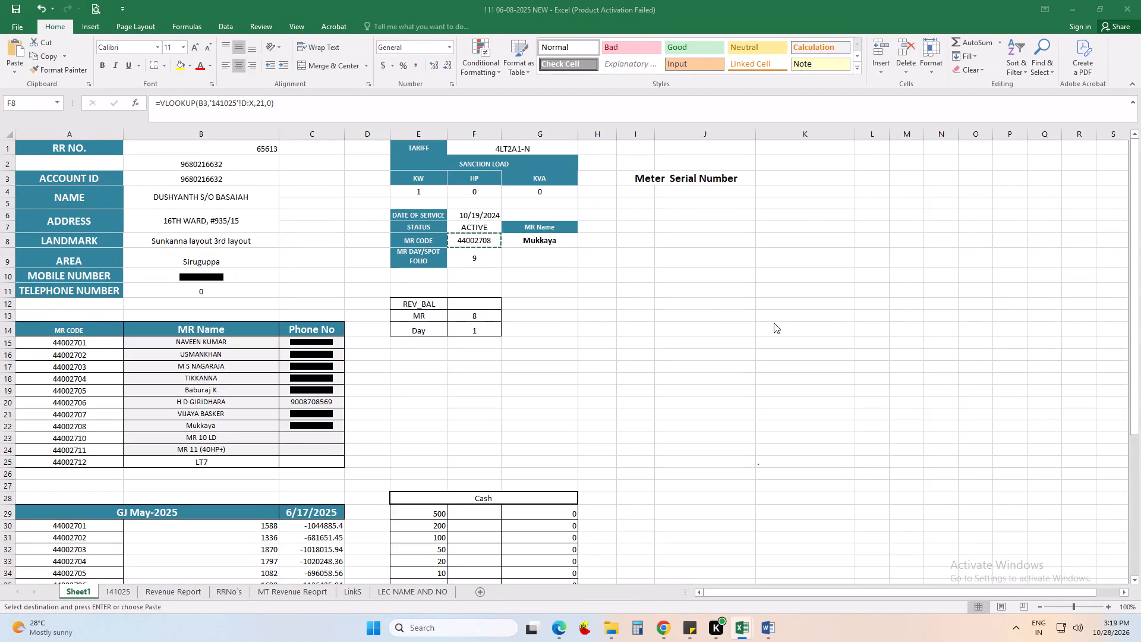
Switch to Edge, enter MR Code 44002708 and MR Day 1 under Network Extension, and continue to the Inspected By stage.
{"action": "key", "text": "alt+Tab"}
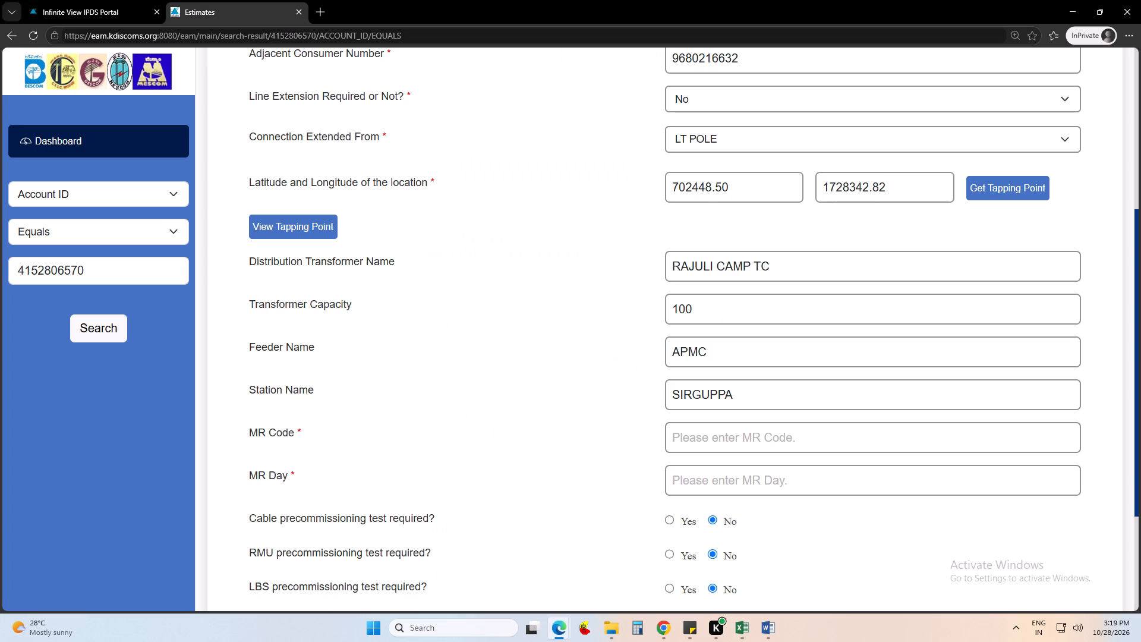
{"action": "left_click", "coordinate": [721, 421]}
{"action": "left_click", "coordinate": [715, 424], "text": "ctrl"}
{"action": "key", "text": "ctrl+v"}
{"action": "left_click", "coordinate": [716, 486]}
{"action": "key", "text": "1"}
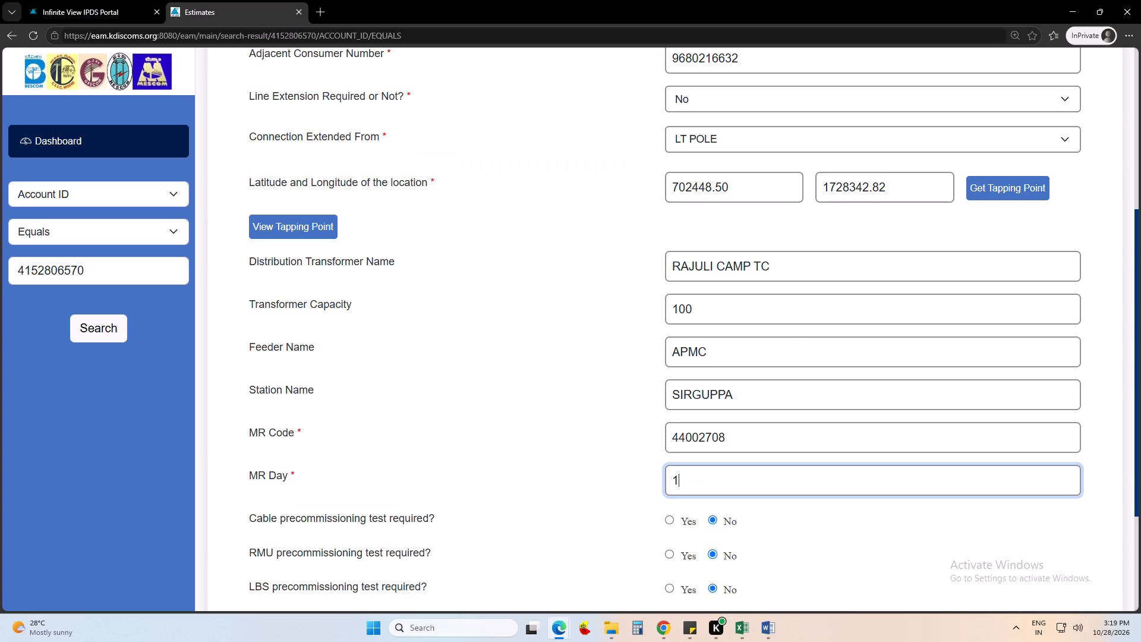
{"action": "left_click", "coordinate": [840, 547]}
{"action": "scroll", "coordinate": [882, 526], "scroll_direction": "down", "scroll_amount": 2}
{"action": "scroll", "coordinate": [1009, 490], "scroll_direction": "up", "scroll_amount": 1}
{"action": "scroll", "coordinate": [1041, 480], "scroll_direction": "down", "scroll_amount": 4}
{"action": "left_click", "coordinate": [1051, 520]}
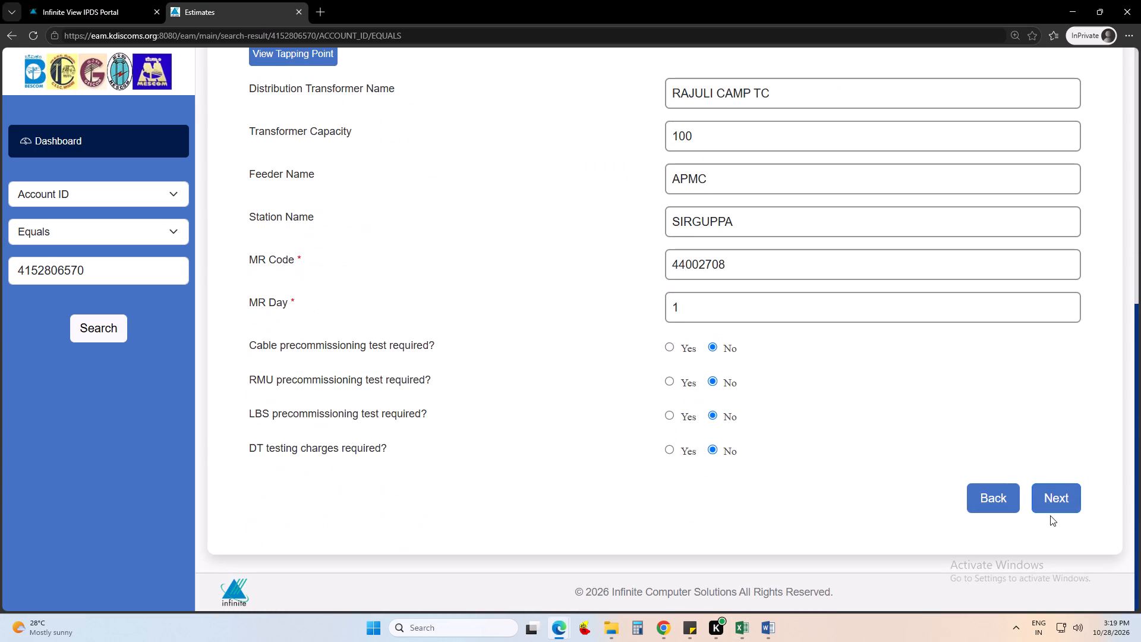
{"action": "left_click", "coordinate": [1050, 514]}
{"action": "left_click", "coordinate": [1050, 508]}
Set the area classification to Non-Electrified and the premises classification to Revenue Land.
{"action": "scroll", "coordinate": [848, 468], "scroll_direction": "down", "scroll_amount": 3}
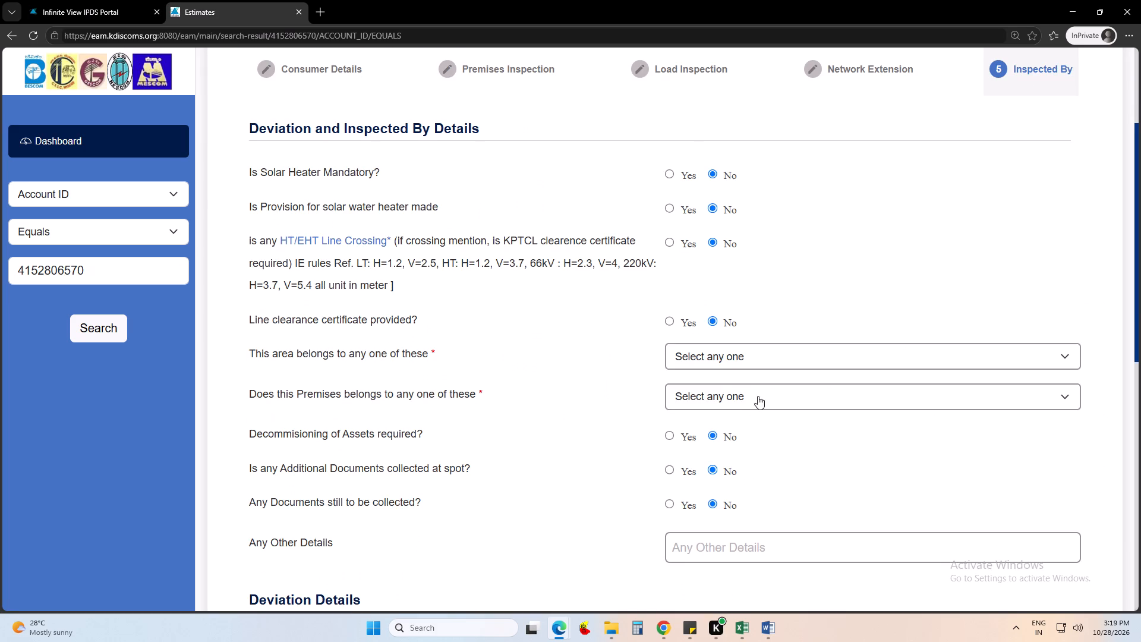
{"action": "left_click", "coordinate": [748, 366]}
{"action": "left_click", "coordinate": [731, 402]}
{"action": "left_click", "coordinate": [731, 402]}
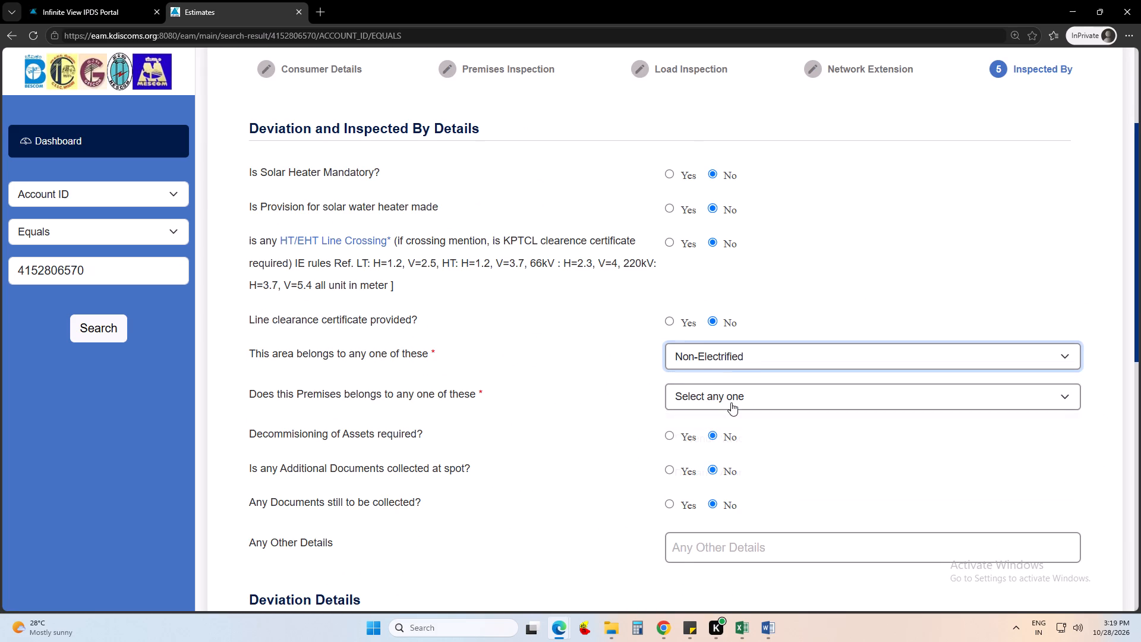
{"action": "left_click", "coordinate": [730, 434]}
{"action": "left_click", "coordinate": [895, 474]}
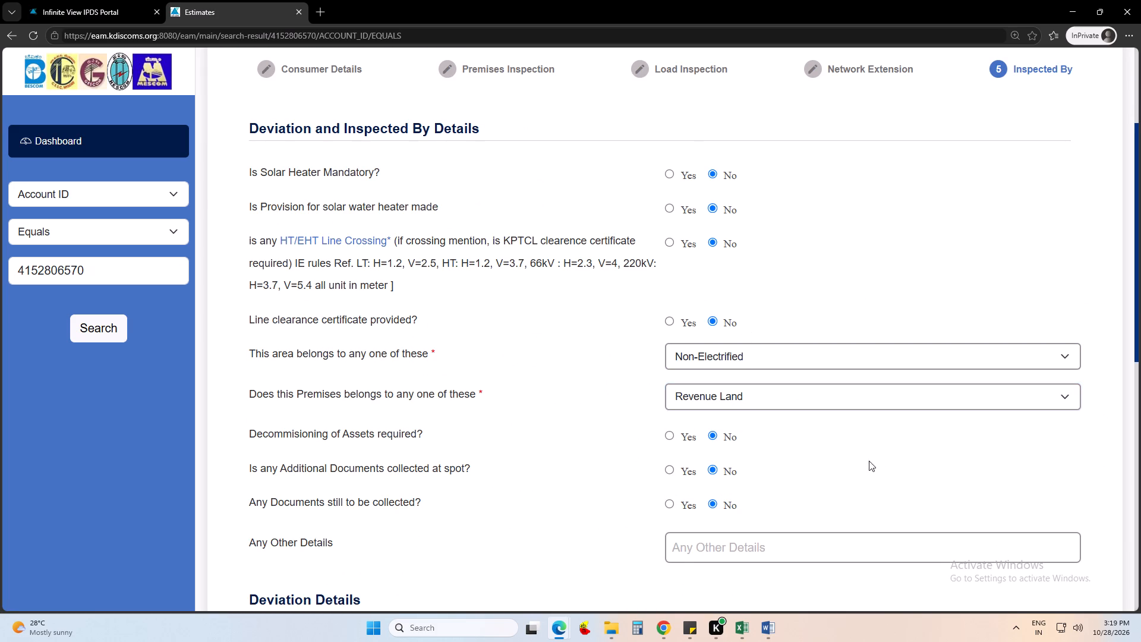
Check Downloads in File Explorer for the site photo and upload WhatsApp Image 2026-10-28 at 1.31.21 PM in Edge as the Applicant premises / Building Photo.
{"action": "scroll", "coordinate": [797, 448], "scroll_direction": "down", "scroll_amount": 3}
{"action": "scroll", "coordinate": [678, 494], "scroll_direction": "down", "scroll_amount": 5}
{"action": "left_click", "coordinate": [603, 631]}
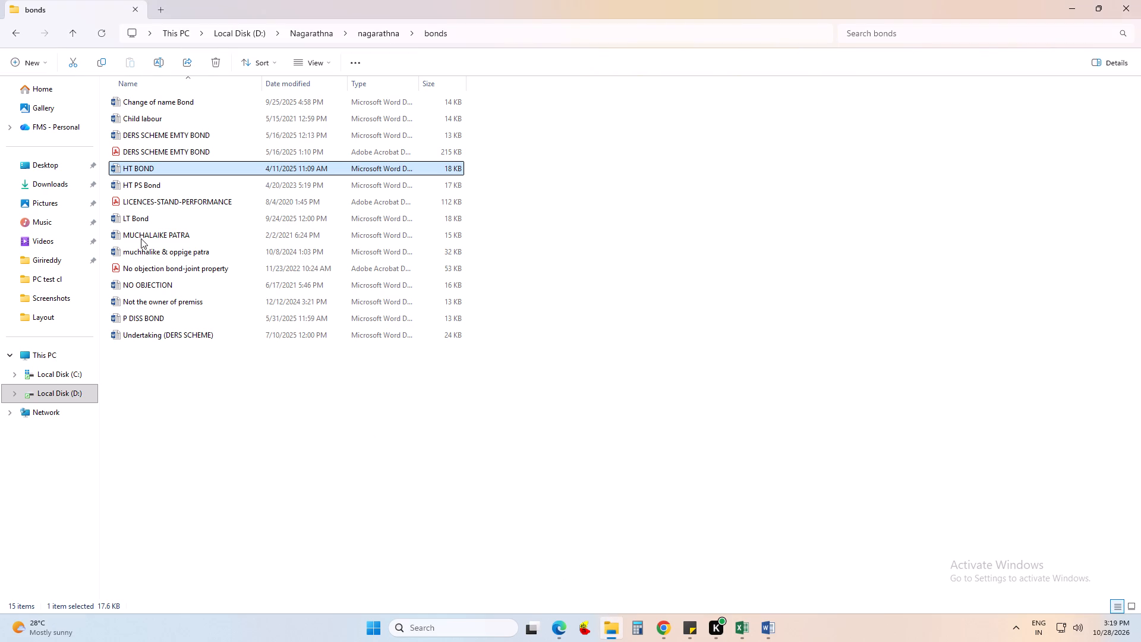
{"action": "left_click", "coordinate": [49, 185]}
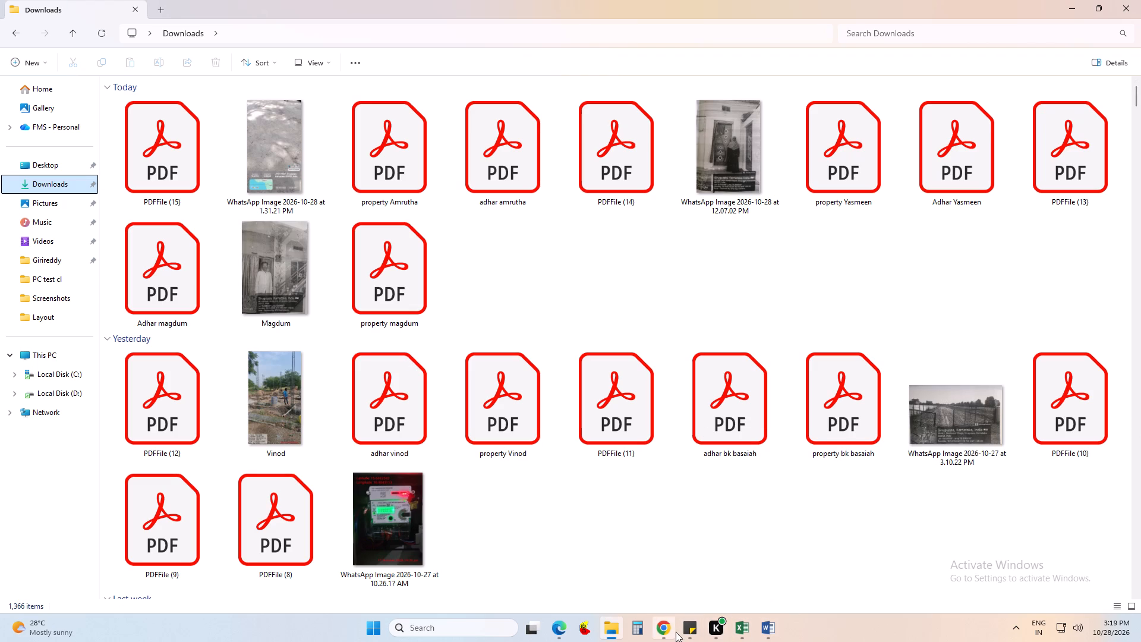
{"action": "left_click", "coordinate": [628, 524]}
{"action": "scroll", "coordinate": [818, 455], "scroll_direction": "down", "scroll_amount": 4}
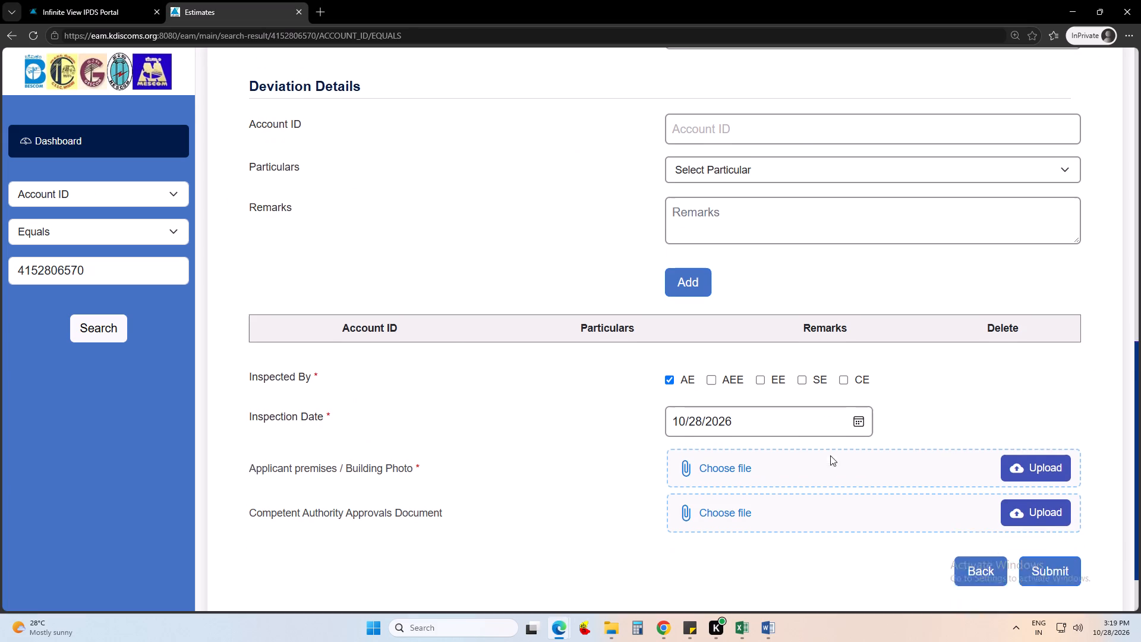
{"action": "scroll", "coordinate": [830, 455], "scroll_direction": "down", "scroll_amount": 1}
{"action": "left_click", "coordinate": [722, 392]}
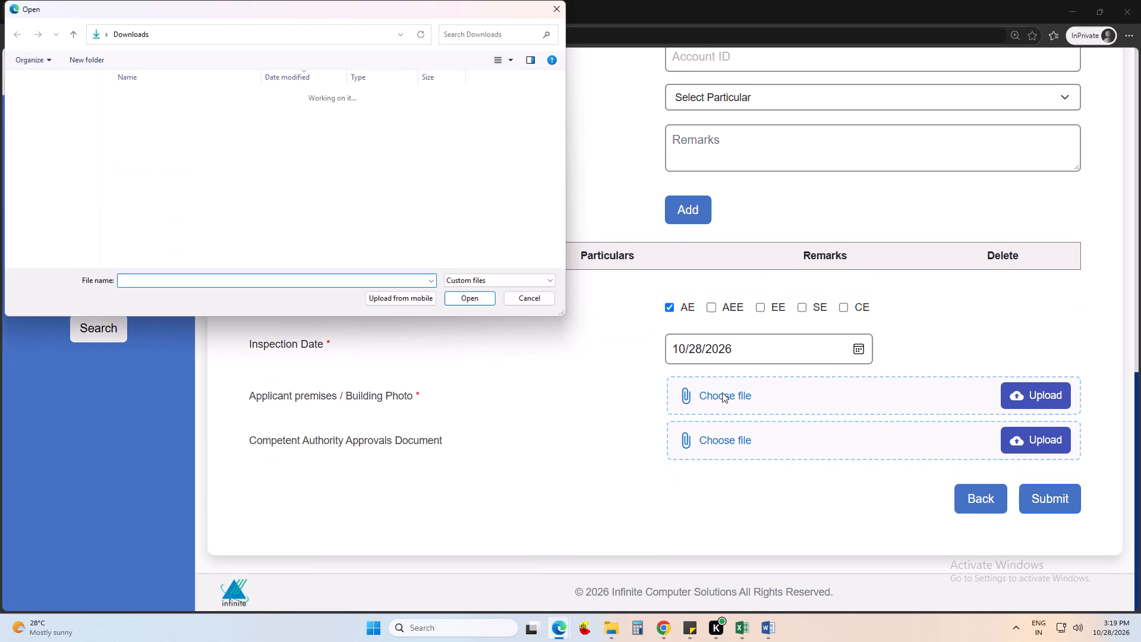
{"action": "double_click", "coordinate": [168, 118]}
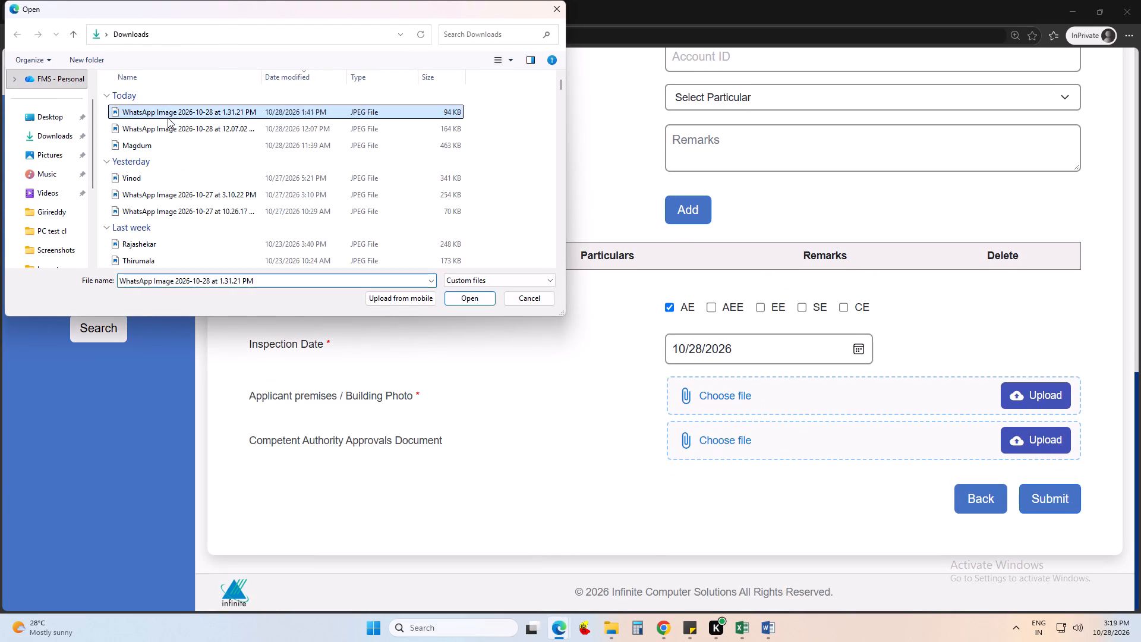
{"action": "left_click", "coordinate": [1028, 399]}
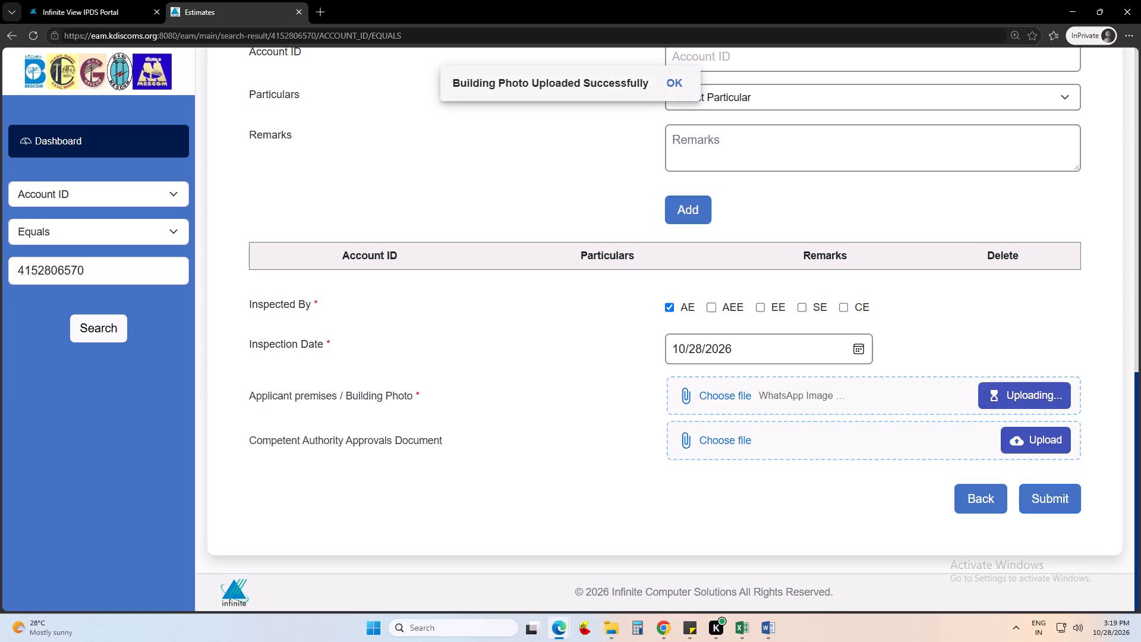
{"action": "left_click", "coordinate": [676, 92]}
Submit the completed site inspection form and acknowledge its completion.
{"action": "left_click", "coordinate": [1047, 561]}
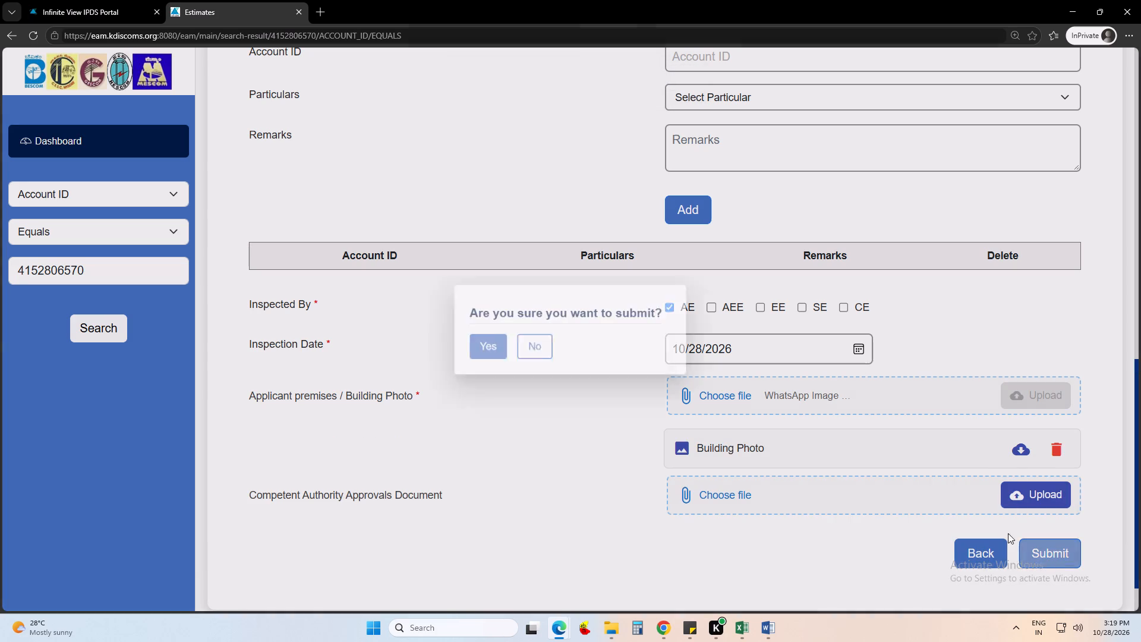
{"action": "left_click", "coordinate": [484, 364]}
{"action": "left_click", "coordinate": [482, 350]}
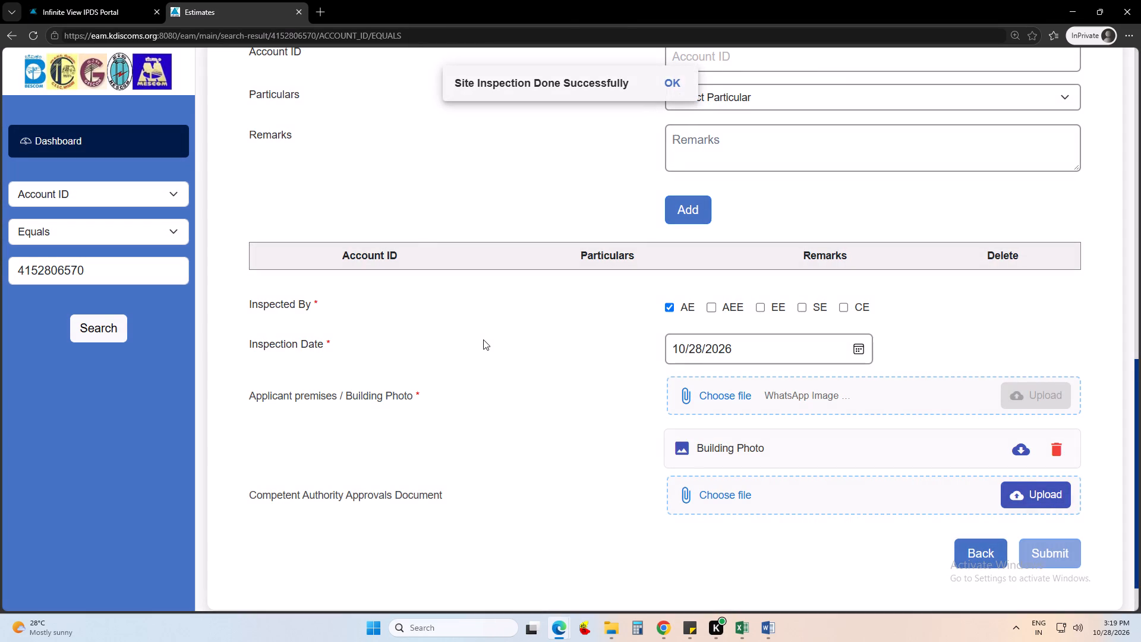
{"action": "left_click", "coordinate": [677, 90]}
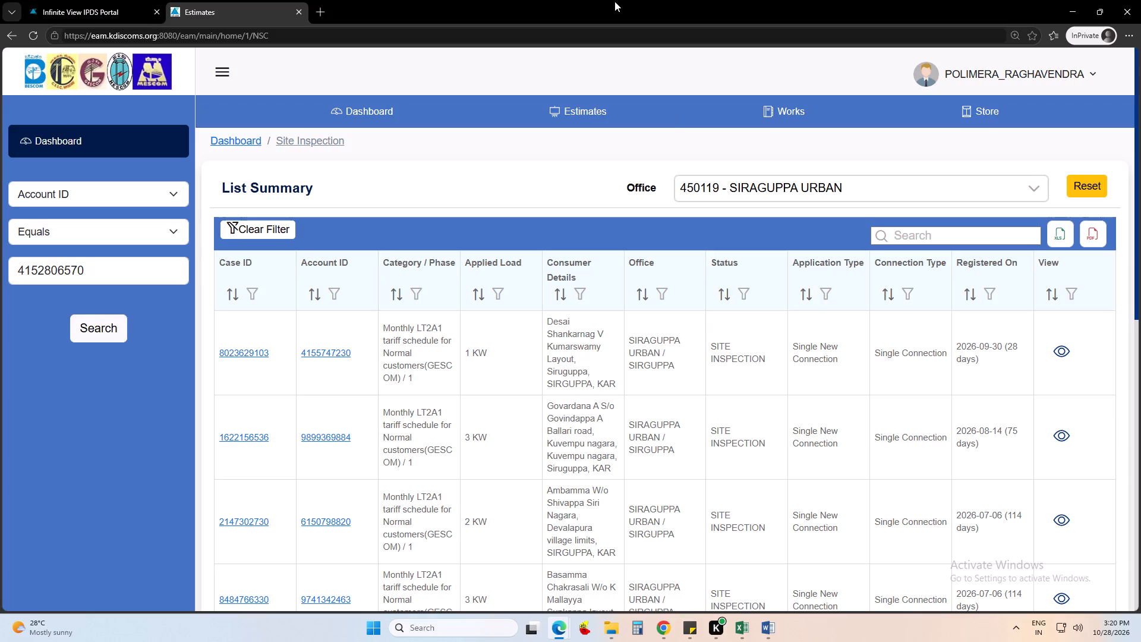
Search for the connection by its account ID, open its estimation form, and proceed to Estimation Charges Details.
{"action": "left_click", "coordinate": [80, 332]}
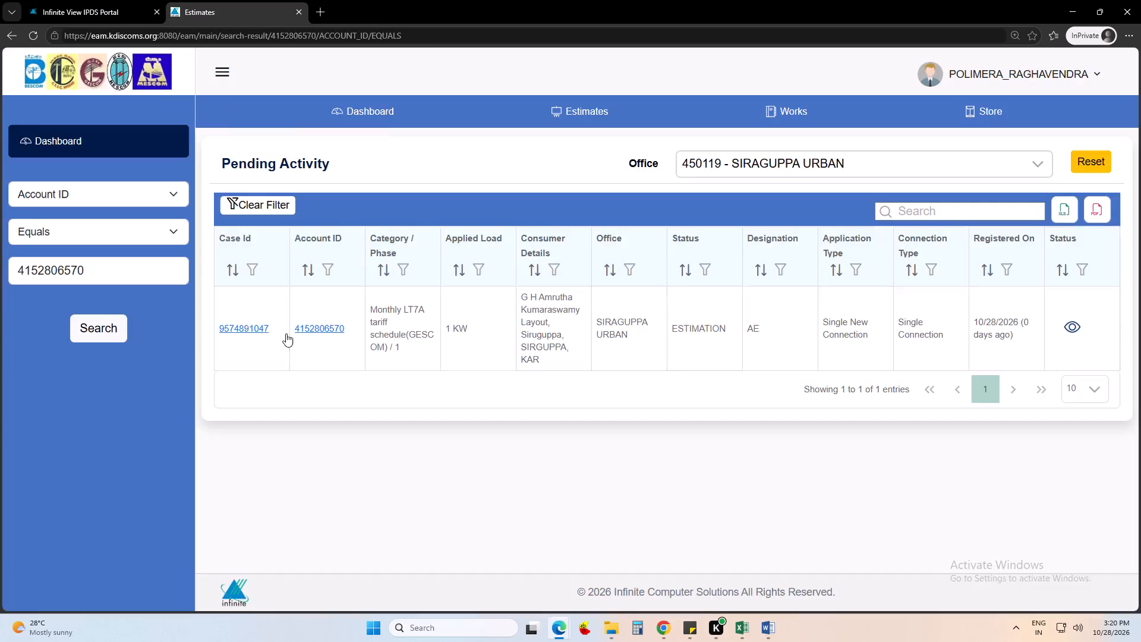
{"action": "left_click", "coordinate": [314, 333]}
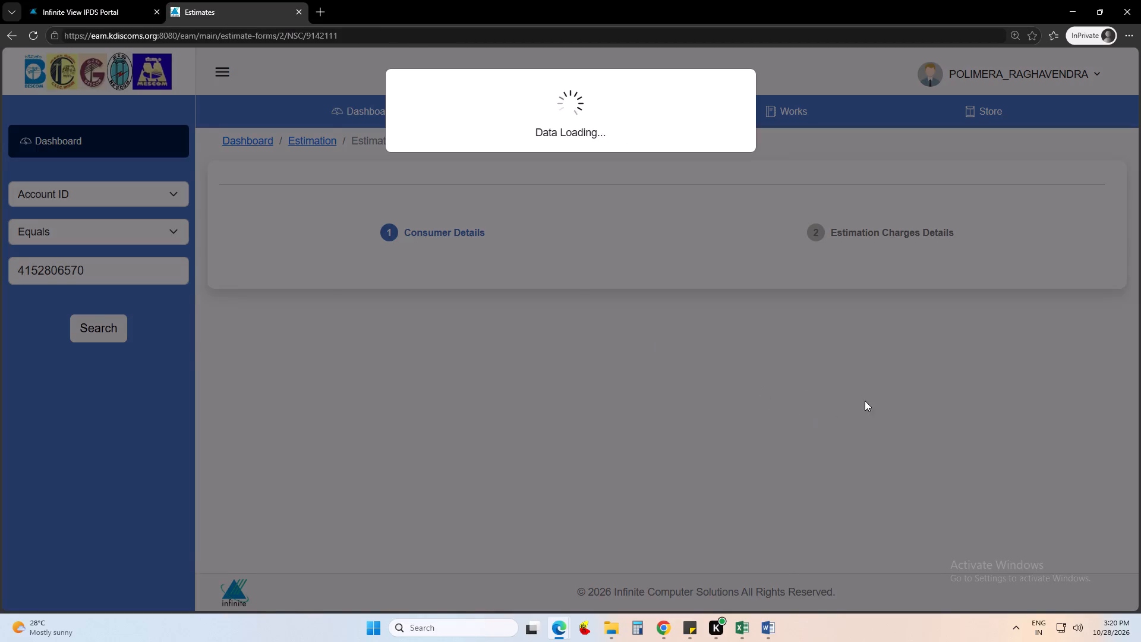
{"action": "scroll", "coordinate": [864, 401], "scroll_direction": "down", "scroll_amount": 6}
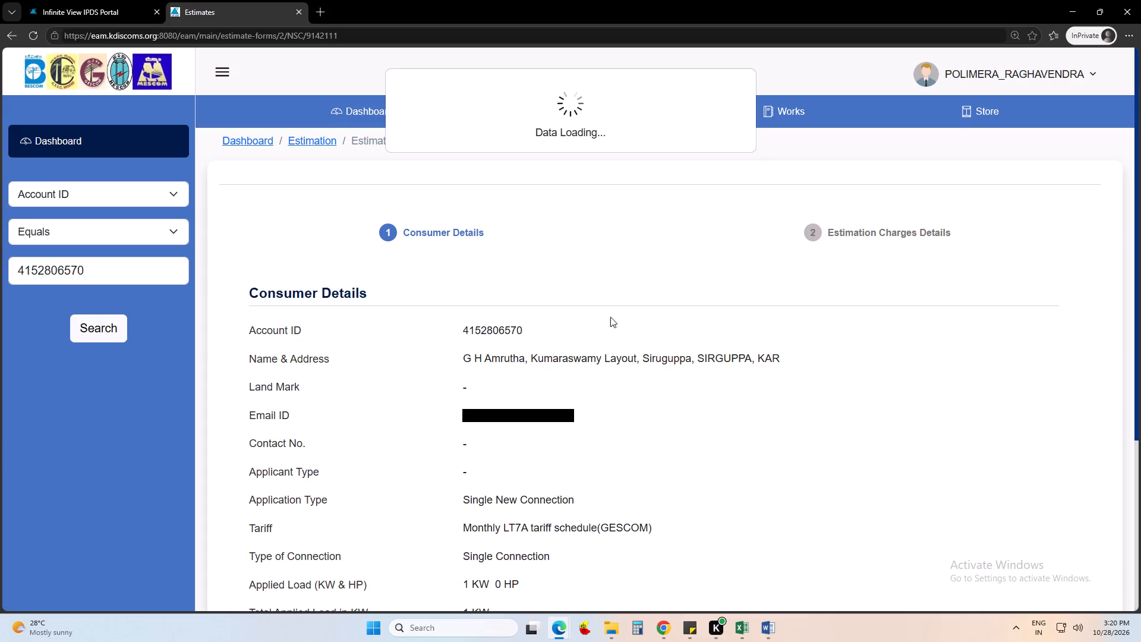
{"action": "scroll", "coordinate": [540, 282], "scroll_direction": "down", "scroll_amount": 4}
{"action": "scroll", "coordinate": [532, 363], "scroll_direction": "down", "scroll_amount": 5}
{"action": "left_click", "coordinate": [1054, 495]}
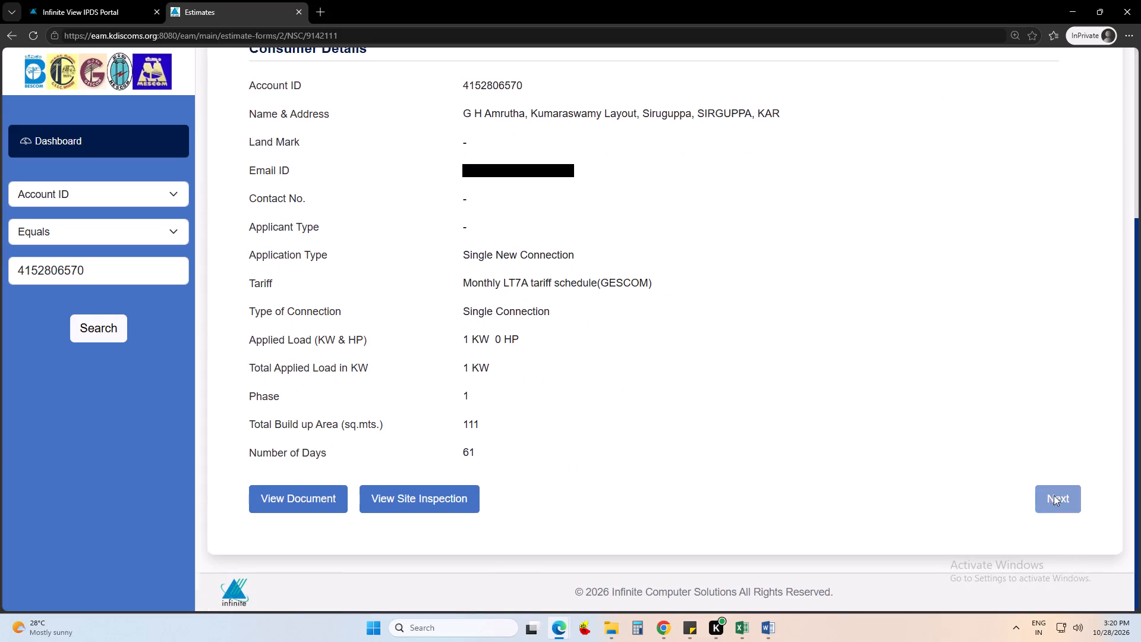
Copy "Single phase New Connection smart meter" from the sticky note into the Estimation Work Description.
{"action": "left_click", "coordinate": [687, 621]}
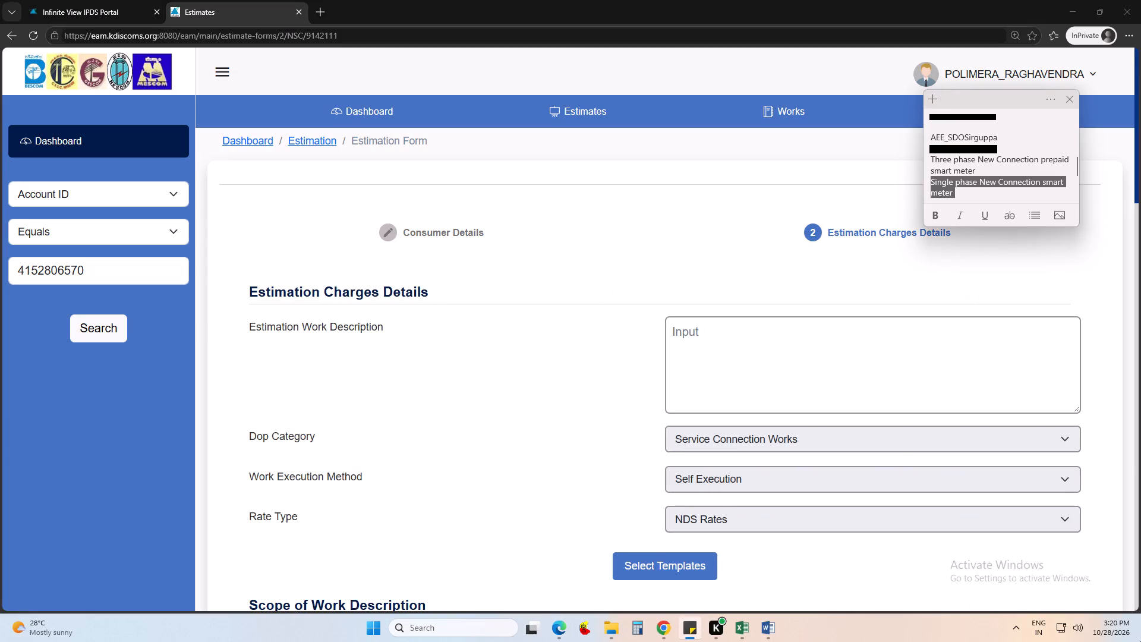
{"action": "key", "text": "ctrl+c"}
{"action": "left_click", "coordinate": [708, 369]}
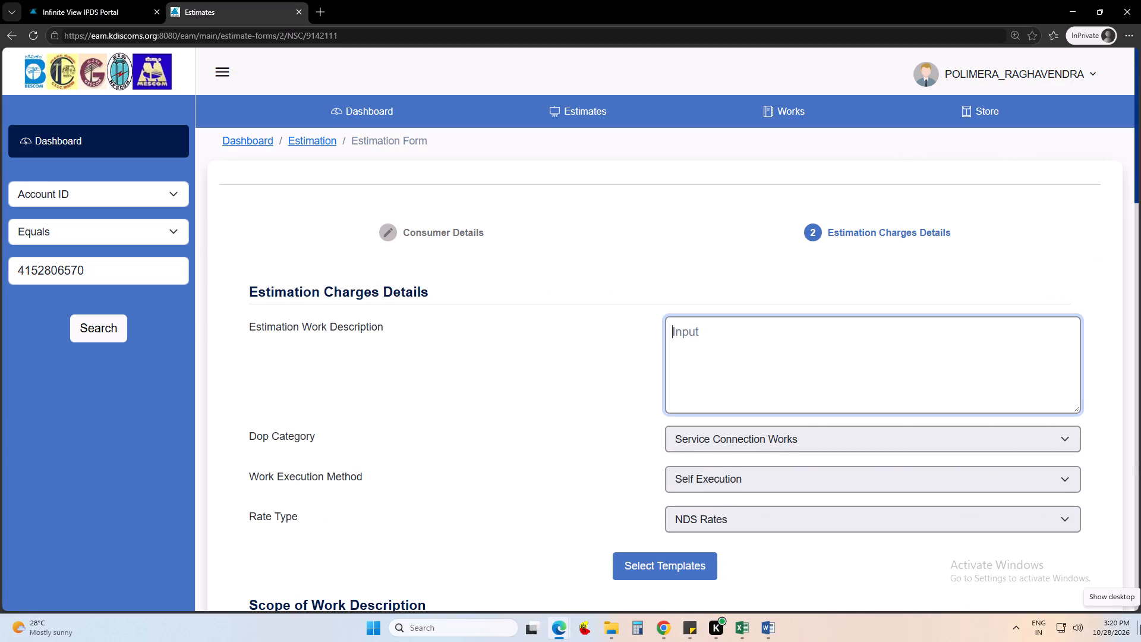
{"action": "key", "text": "ctrl+v"}
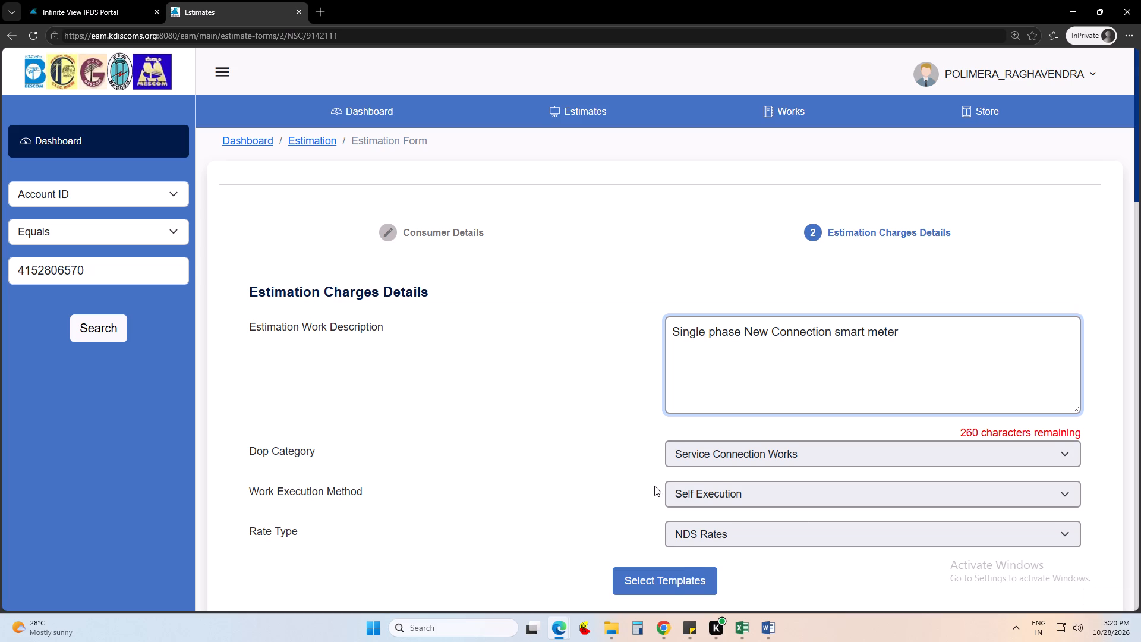
{"action": "left_click", "coordinate": [563, 423]}
Add a scope of work with estimate type Regular, type LT, work part Part A, and description Service Main.
{"action": "scroll", "coordinate": [606, 418], "scroll_direction": "down", "scroll_amount": 4}
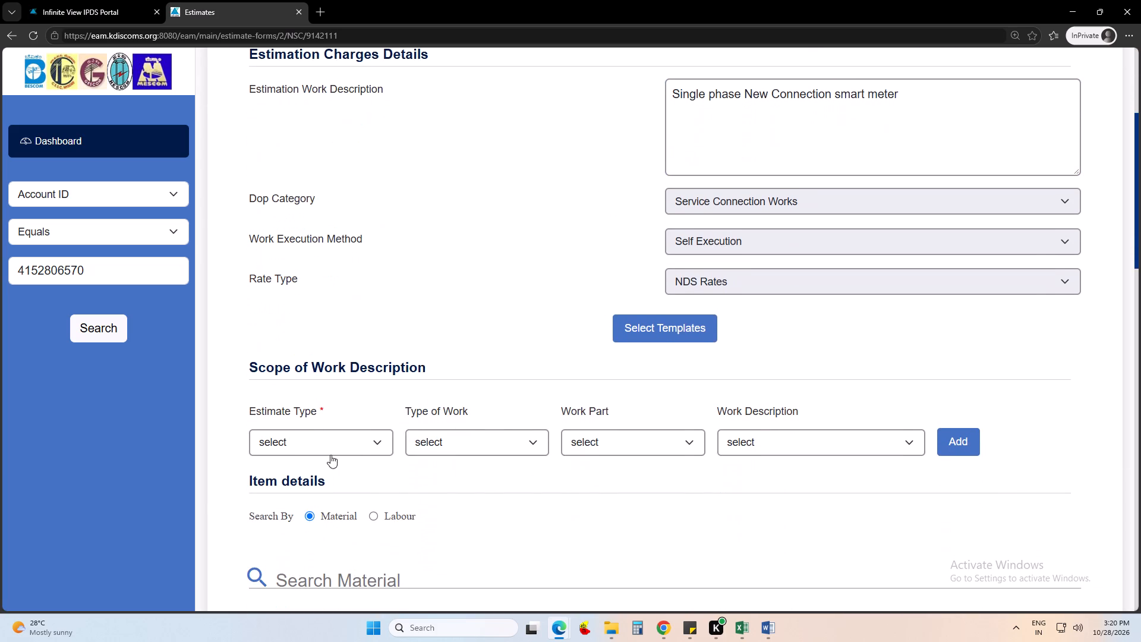
{"action": "left_click", "coordinate": [330, 455]}
{"action": "left_click", "coordinate": [330, 451]}
{"action": "left_click", "coordinate": [336, 443]}
{"action": "left_click", "coordinate": [292, 494]}
{"action": "left_click", "coordinate": [320, 448]}
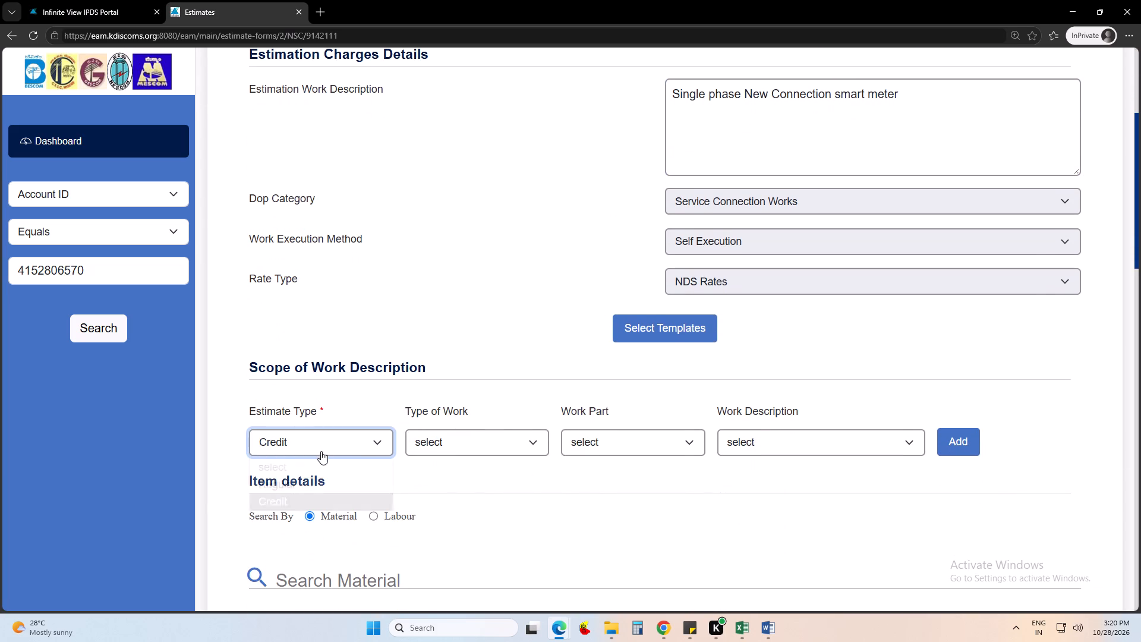
{"action": "left_click", "coordinate": [314, 479]}
{"action": "left_click", "coordinate": [446, 447]}
{"action": "left_click", "coordinate": [452, 487]}
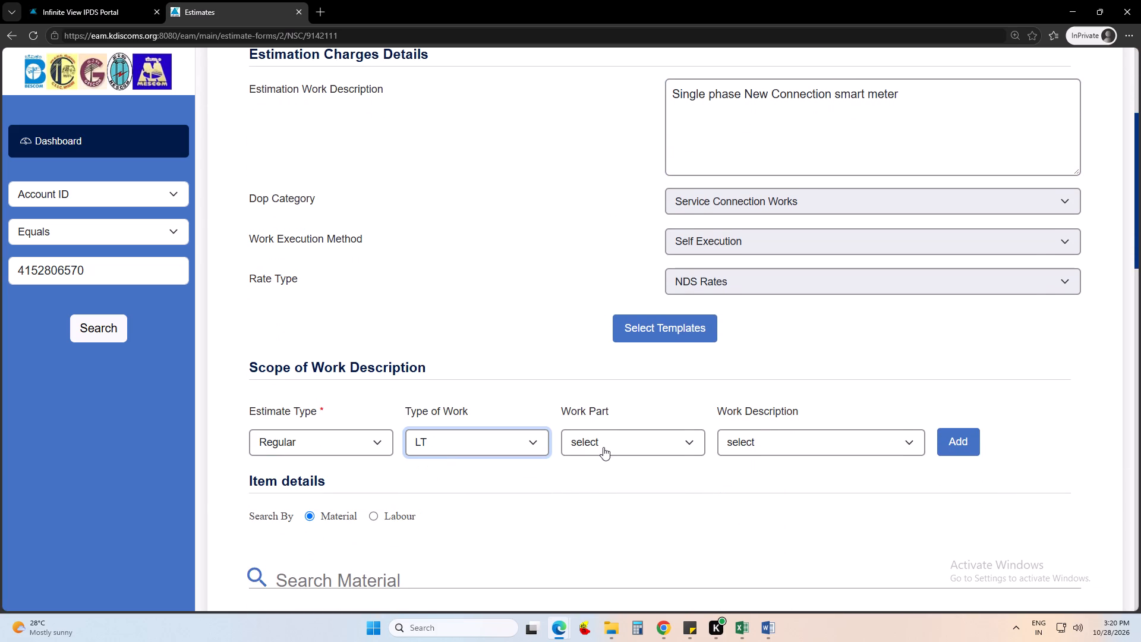
{"action": "left_click", "coordinate": [603, 446]}
{"action": "left_click", "coordinate": [617, 483]}
{"action": "left_click", "coordinate": [621, 484]}
{"action": "left_click", "coordinate": [795, 456]}
{"action": "left_click", "coordinate": [746, 442]}
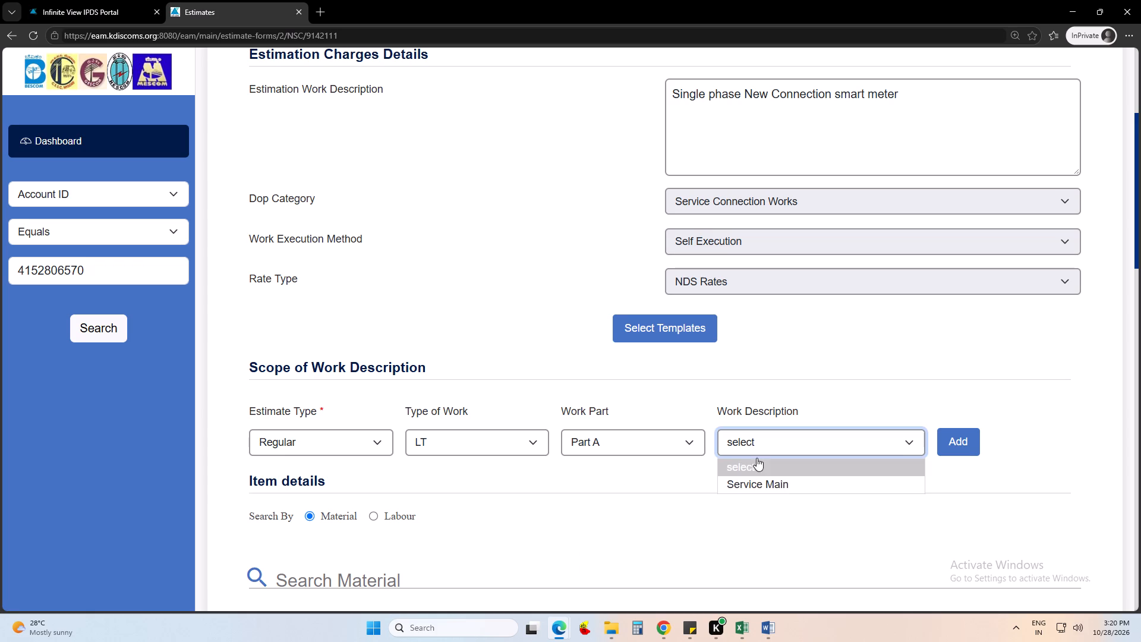
{"action": "left_click", "coordinate": [754, 478]}
{"action": "left_click", "coordinate": [778, 501]}
{"action": "left_click", "coordinate": [957, 444]}
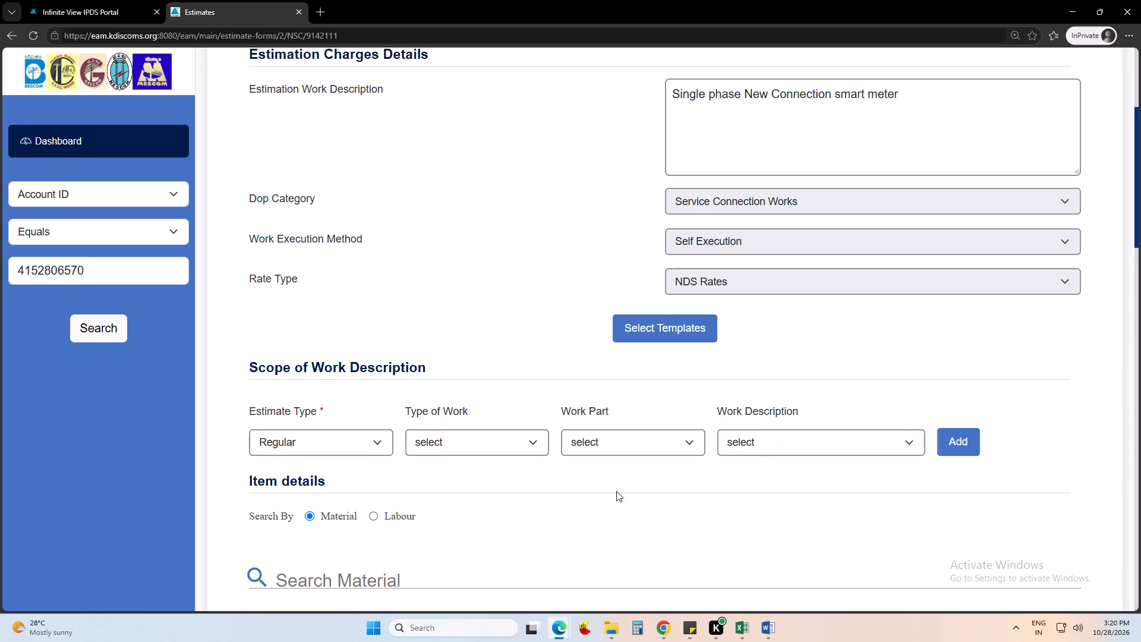
Add material 357548, the single phase 5-30 Amps smart energy meter, to the Service Main estimate with quantity 1.
{"action": "scroll", "coordinate": [614, 491], "scroll_direction": "down", "scroll_amount": 6}
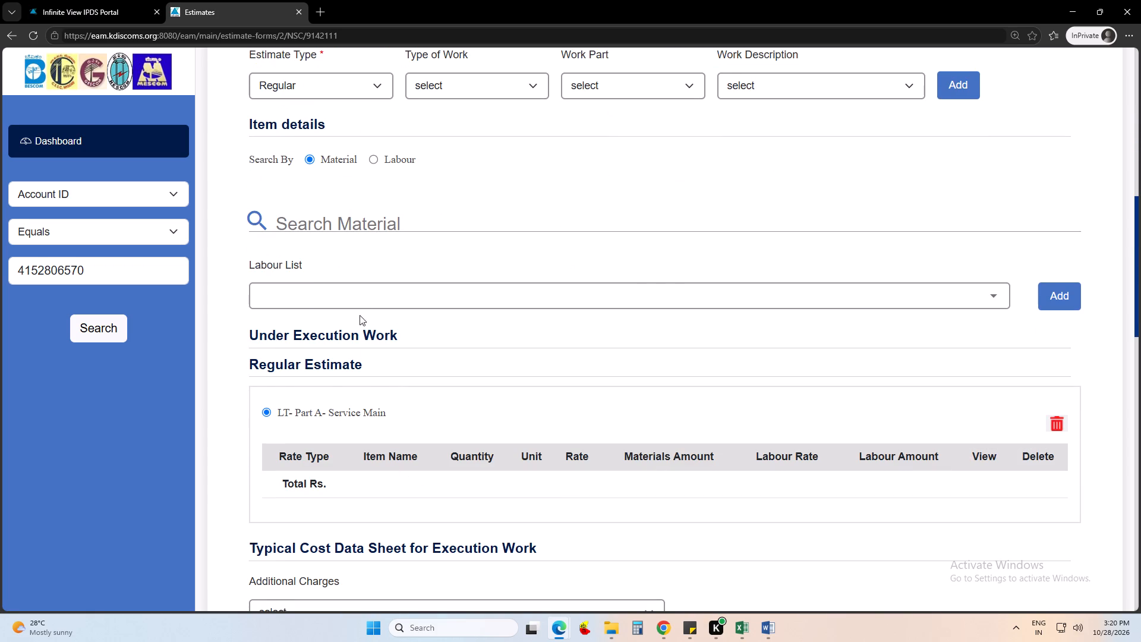
{"action": "left_click", "coordinate": [348, 224]}
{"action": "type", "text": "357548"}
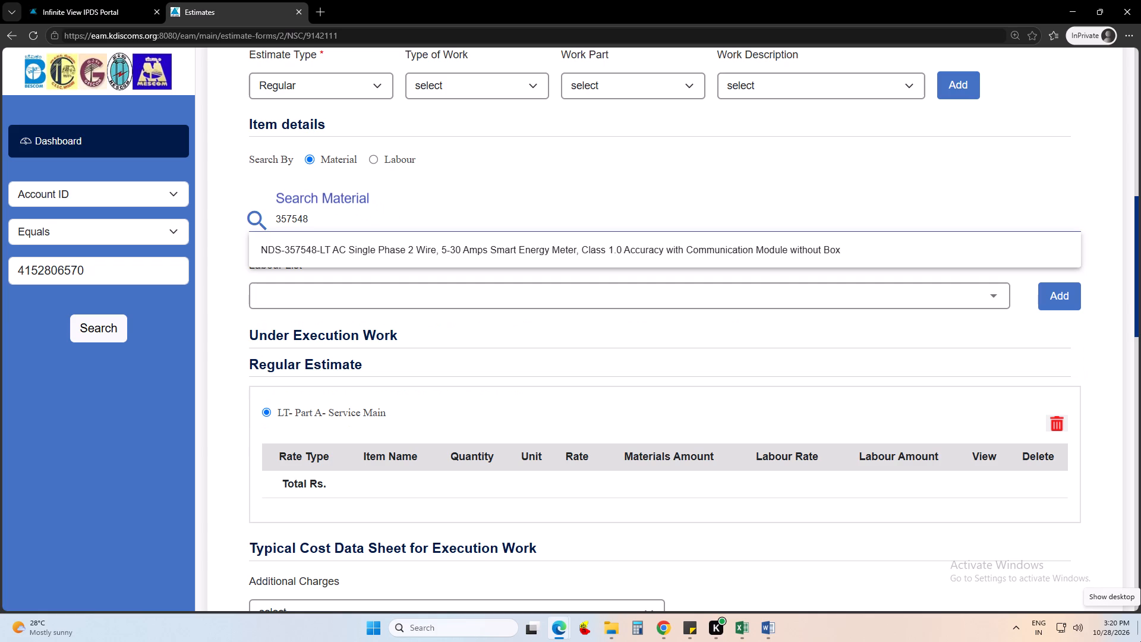
{"action": "left_click", "coordinate": [627, 251]}
{"action": "left_click", "coordinate": [641, 262]}
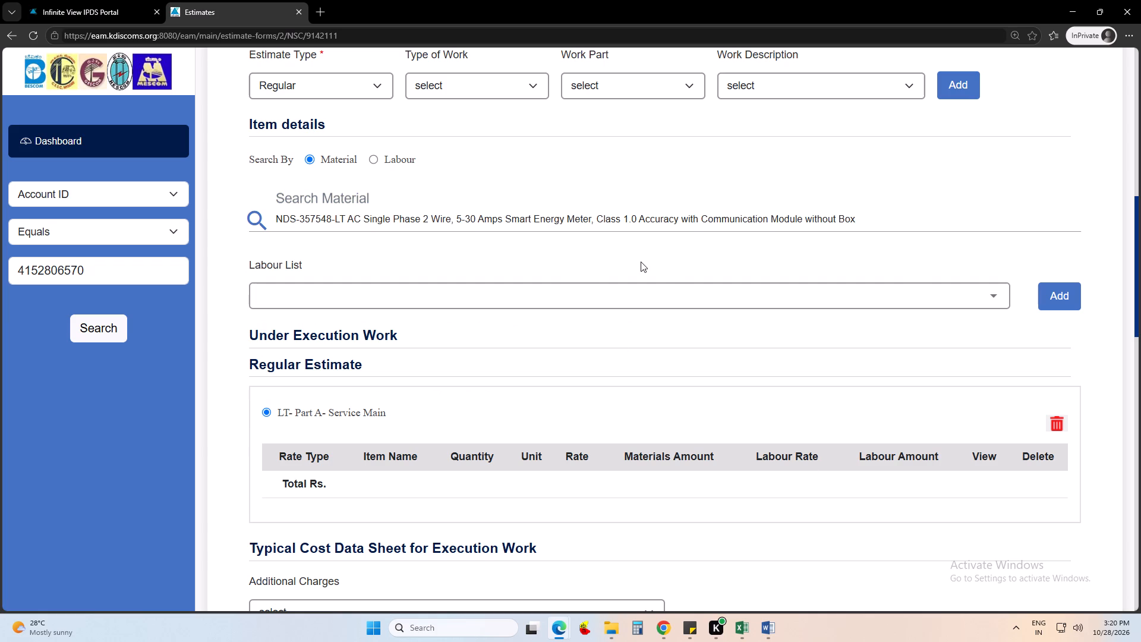
{"action": "left_click", "coordinate": [1070, 297]}
{"action": "scroll", "coordinate": [953, 360], "scroll_direction": "down", "scroll_amount": 3}
{"action": "left_click", "coordinate": [522, 313]}
{"action": "key", "text": "1"}
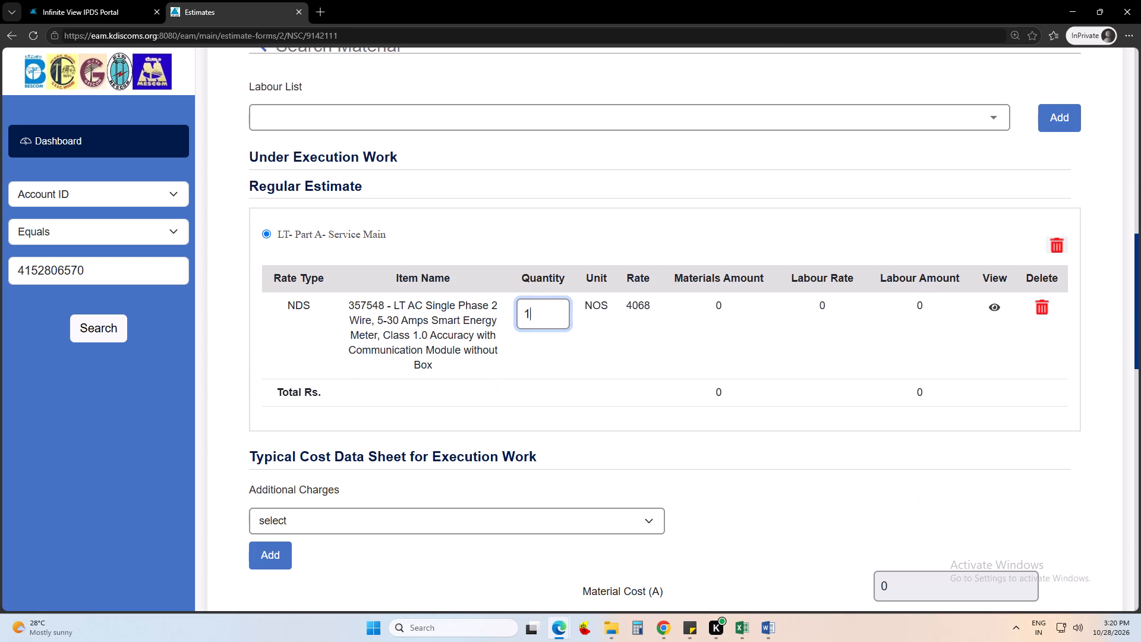
{"action": "left_click", "coordinate": [565, 377]}
Select Kalyana Karnataka as the area specific loading charge in the Typical Cost Data Sheet.
{"action": "scroll", "coordinate": [524, 379], "scroll_direction": "up", "scroll_amount": 4}
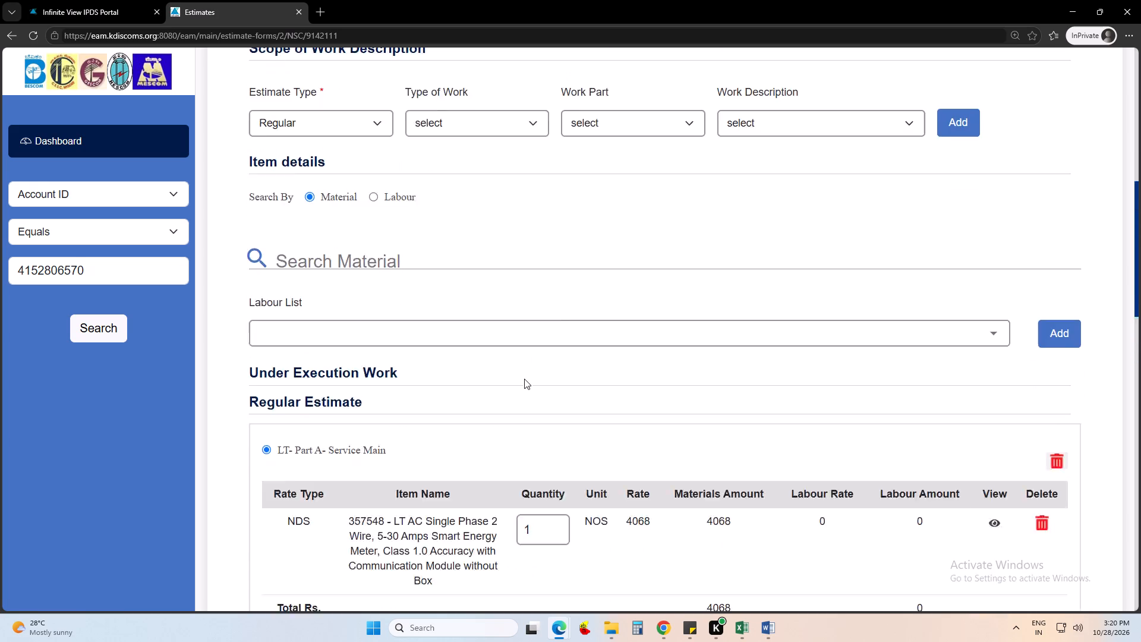
{"action": "scroll", "coordinate": [524, 379], "scroll_direction": "up", "scroll_amount": 2}
{"action": "scroll", "coordinate": [546, 380], "scroll_direction": "down", "scroll_amount": 10}
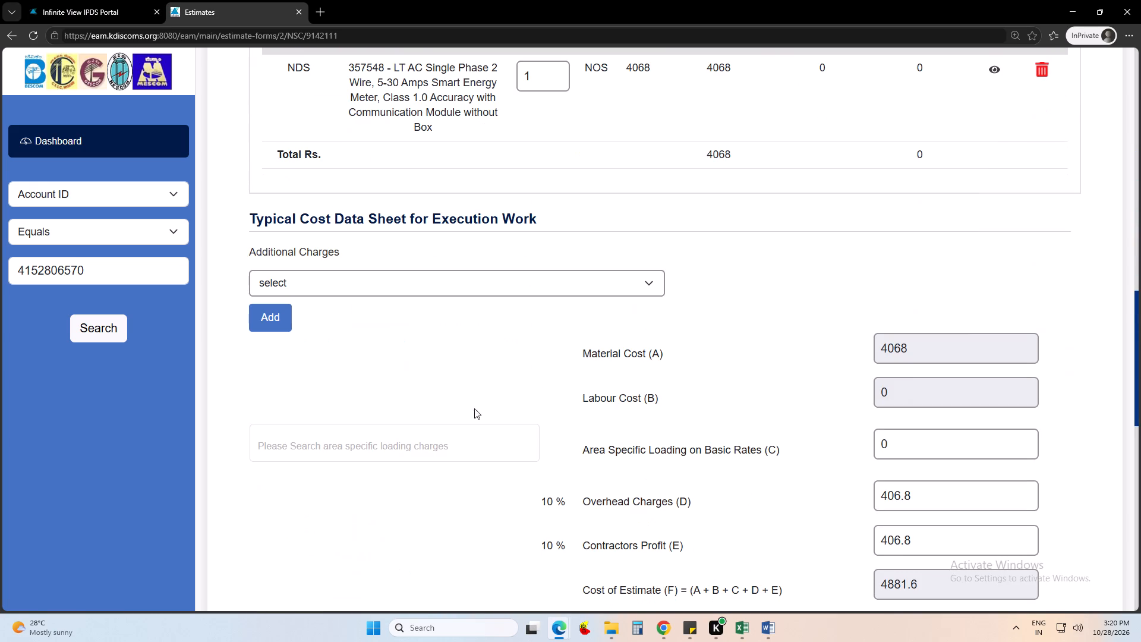
{"action": "left_click", "coordinate": [425, 430]}
{"action": "left_click", "coordinate": [332, 285]}
{"action": "left_click", "coordinate": [481, 405]}
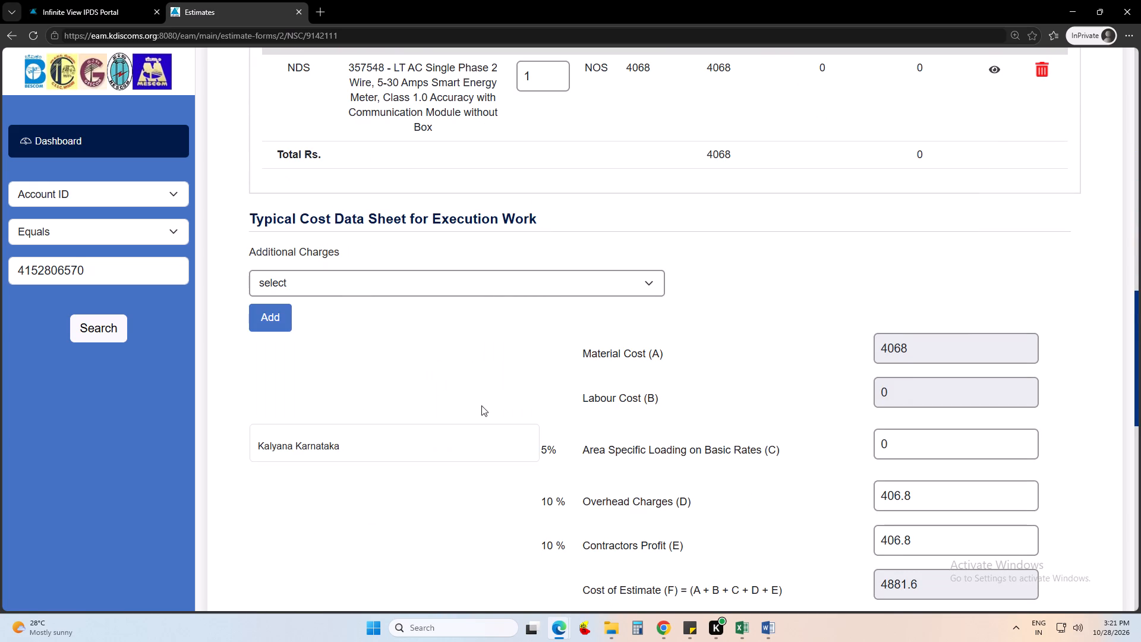
Enter "ok" as both the Report and the Estimate Remark in Estimated Details.
{"action": "scroll", "coordinate": [505, 391], "scroll_direction": "up", "scroll_amount": 6}
{"action": "scroll", "coordinate": [505, 391], "scroll_direction": "down", "scroll_amount": 12}
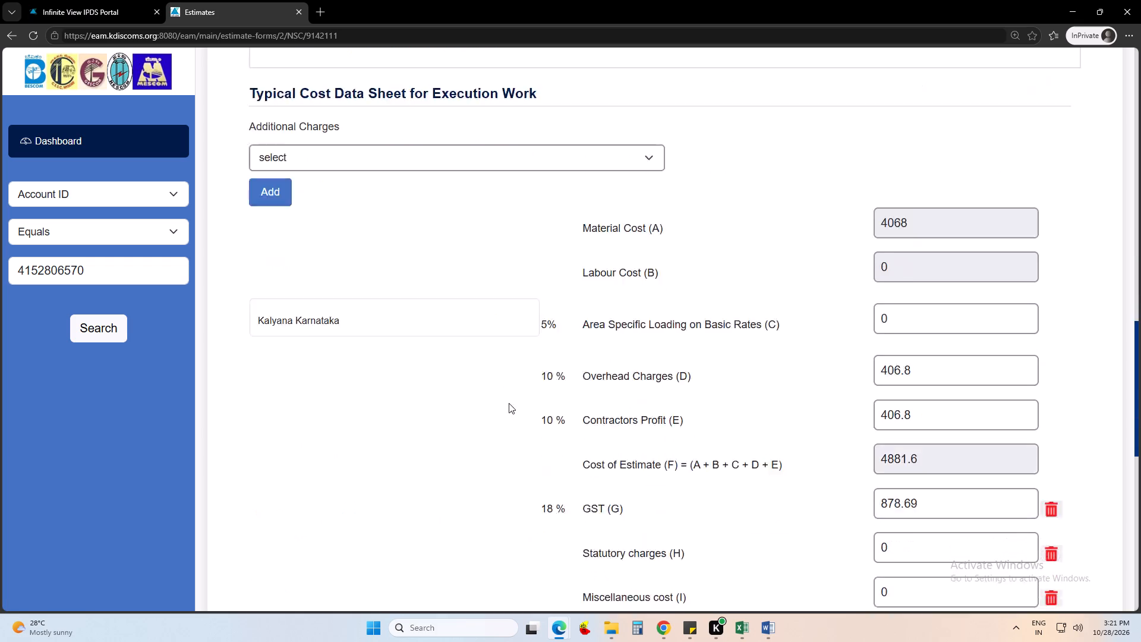
{"action": "scroll", "coordinate": [509, 403], "scroll_direction": "down", "scroll_amount": 9}
{"action": "left_click", "coordinate": [712, 173]}
{"action": "type", "text": "OK"}
{"action": "key", "text": "BackSpace"}
{"action": "key", "text": "BackSpace"}
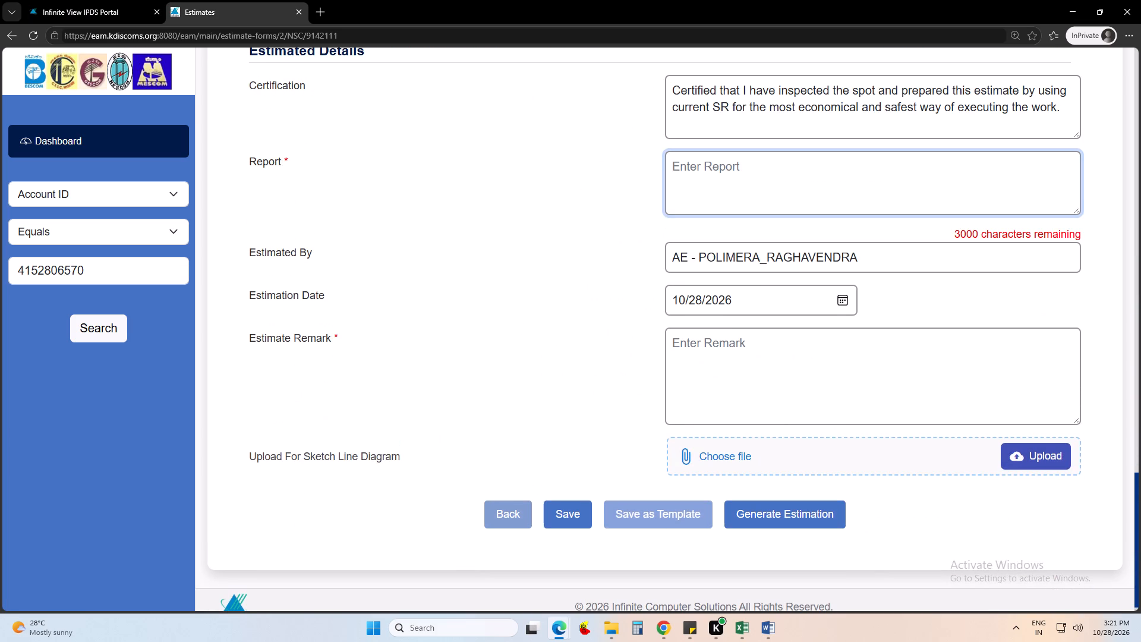
{"action": "type", "text": "ok"}
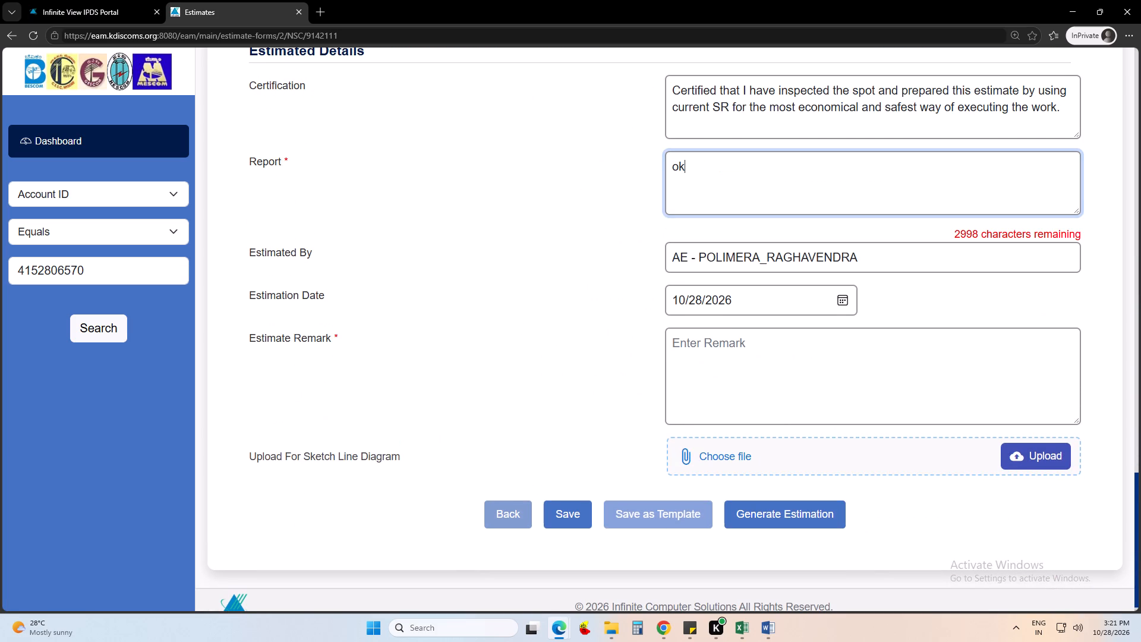
{"action": "left_click", "coordinate": [544, 301]}
{"action": "left_click", "coordinate": [685, 319]}
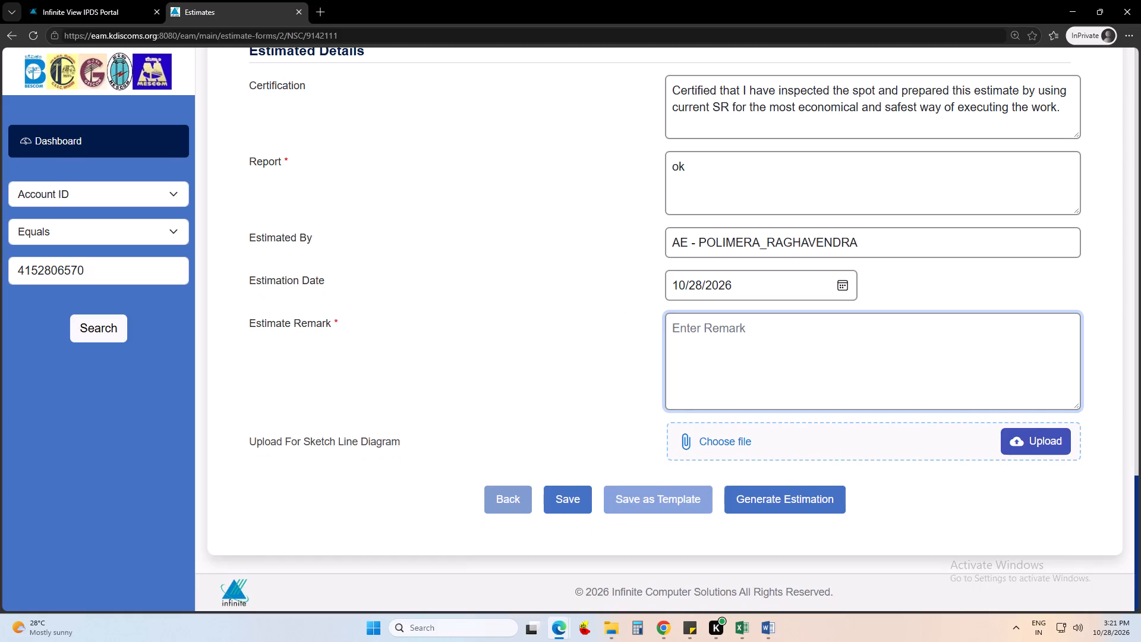
{"action": "type", "text": "ok"}
{"action": "left_click", "coordinate": [513, 303]}
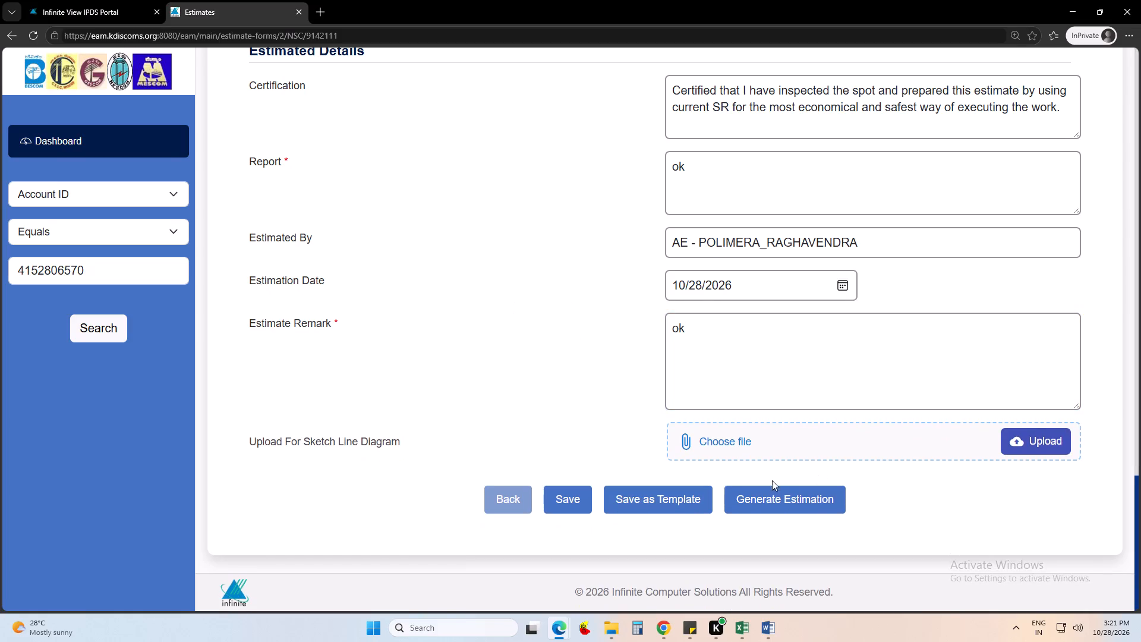
Generate the estimation and confirm it to reach the Power Sanction Approval Form.
{"action": "left_click", "coordinate": [767, 483]}
{"action": "left_click", "coordinate": [762, 491]}
{"action": "left_click", "coordinate": [419, 346]}
{"action": "left_click", "coordinate": [695, 84]}
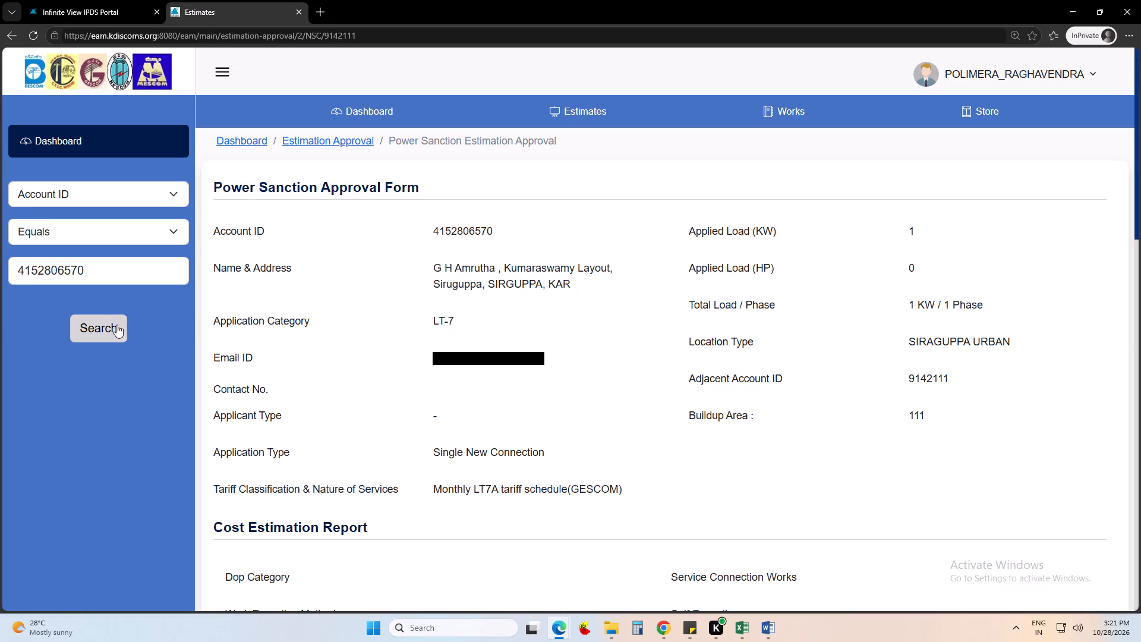
Forward the power sanction estimate to AEE - ASSISTANT EXECUTIVE ENGINEER with the remark "ok" and confirm.
{"action": "scroll", "coordinate": [527, 379], "scroll_direction": "down", "scroll_amount": 2}
{"action": "scroll", "coordinate": [526, 391], "scroll_direction": "up", "scroll_amount": 1}
{"action": "scroll", "coordinate": [525, 391], "scroll_direction": "down", "scroll_amount": 15}
{"action": "scroll", "coordinate": [704, 445], "scroll_direction": "down", "scroll_amount": 10}
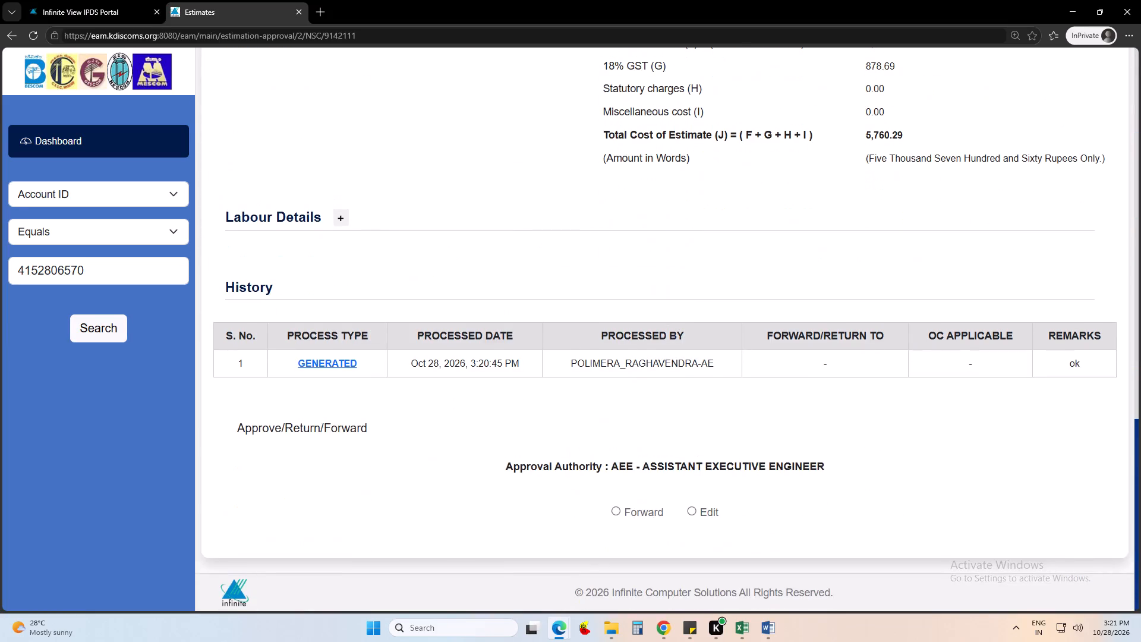
{"action": "left_click", "coordinate": [640, 518]}
{"action": "scroll", "coordinate": [728, 399], "scroll_direction": "down", "scroll_amount": 5}
{"action": "left_click", "coordinate": [729, 300]}
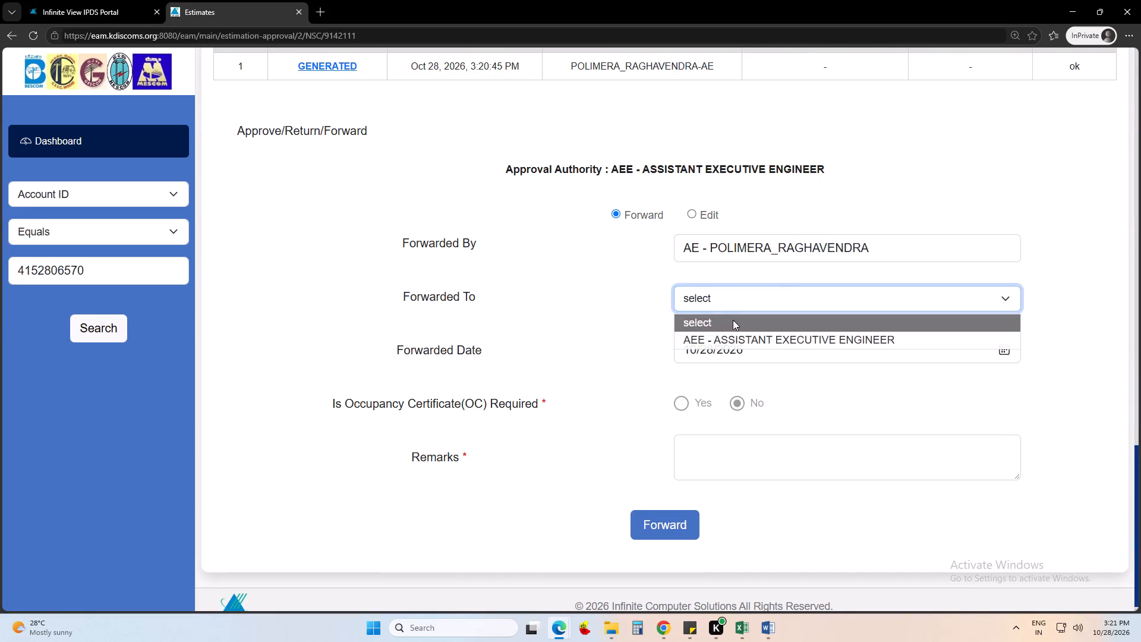
{"action": "left_click", "coordinate": [729, 332]}
{"action": "left_click", "coordinate": [533, 338]}
{"action": "scroll", "coordinate": [762, 391], "scroll_direction": "down", "scroll_amount": 2}
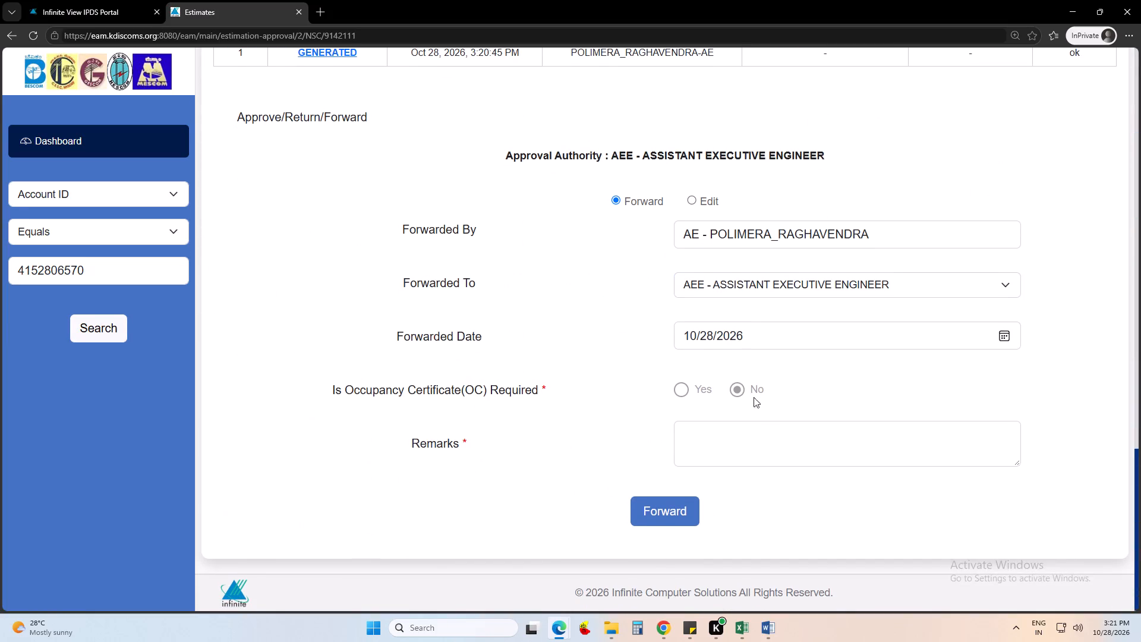
{"action": "left_click", "coordinate": [732, 429]}
{"action": "type", "text": "ok"}
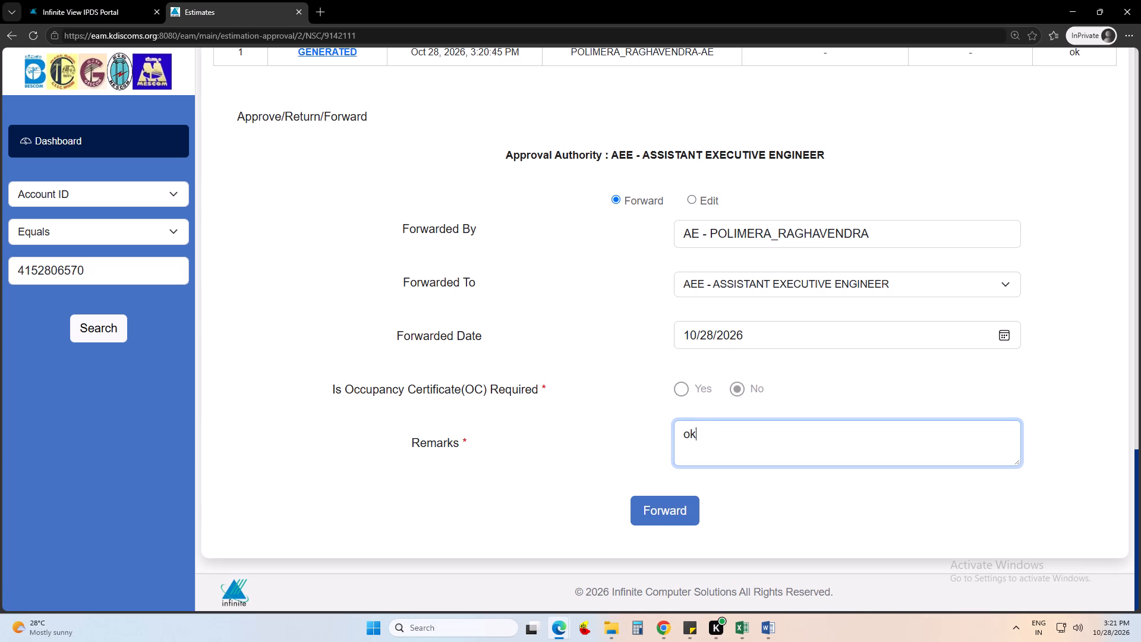
{"action": "left_click", "coordinate": [649, 427]}
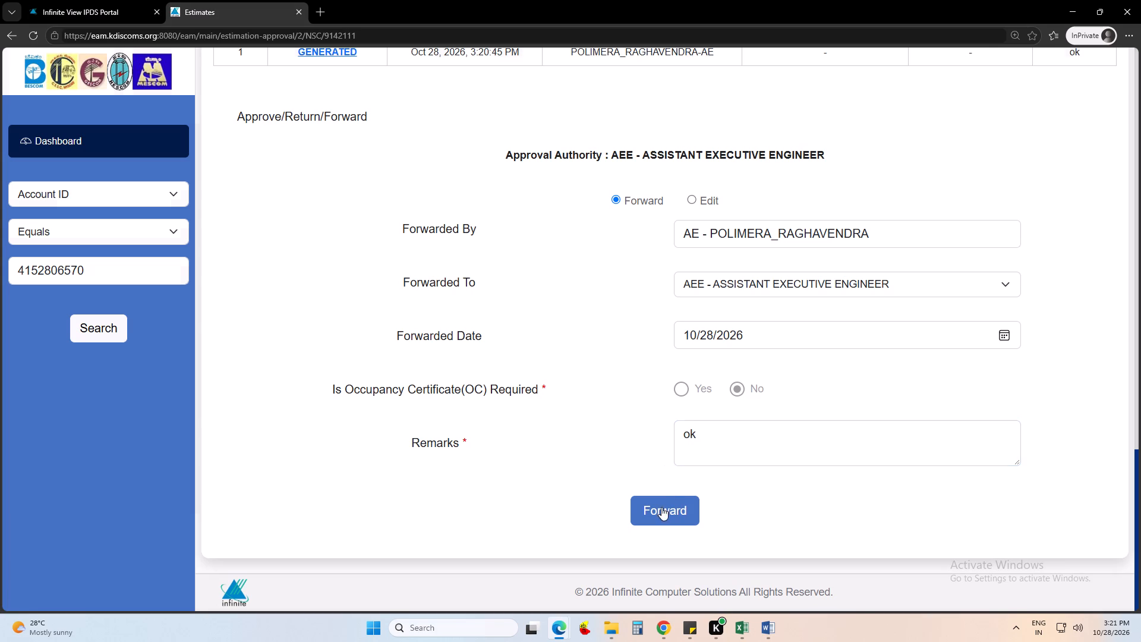
{"action": "left_click", "coordinate": [661, 507]}
{"action": "left_click", "coordinate": [426, 352]}
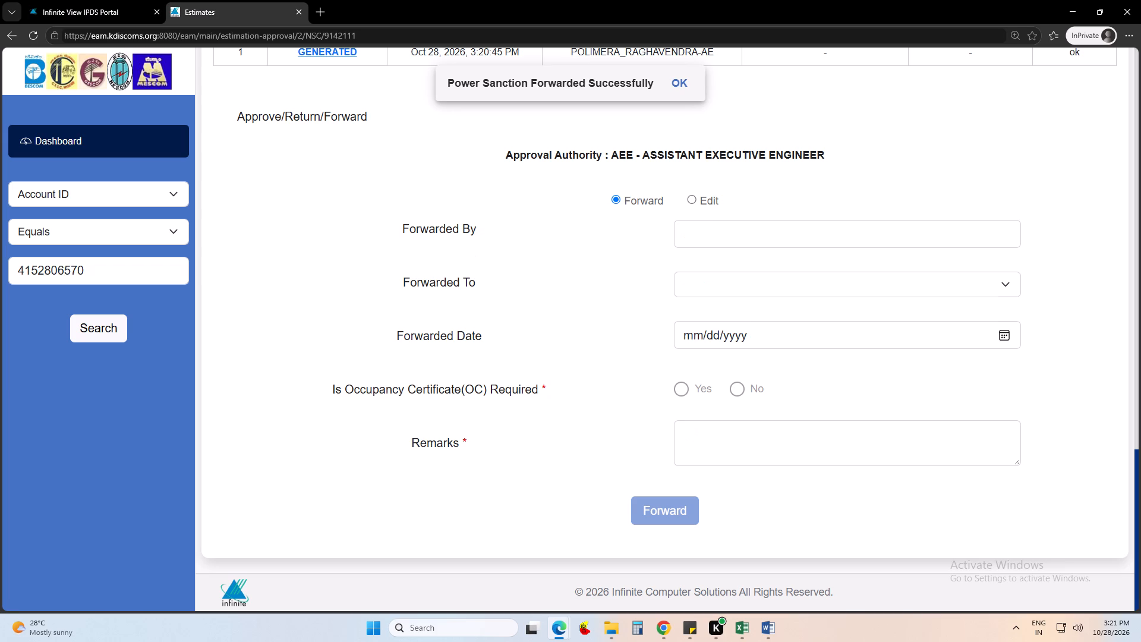
{"action": "left_click", "coordinate": [684, 78]}
Review the estimation report and search the same account ID again to check its pending activity status.
{"action": "scroll", "coordinate": [544, 363], "scroll_direction": "down", "scroll_amount": 19}
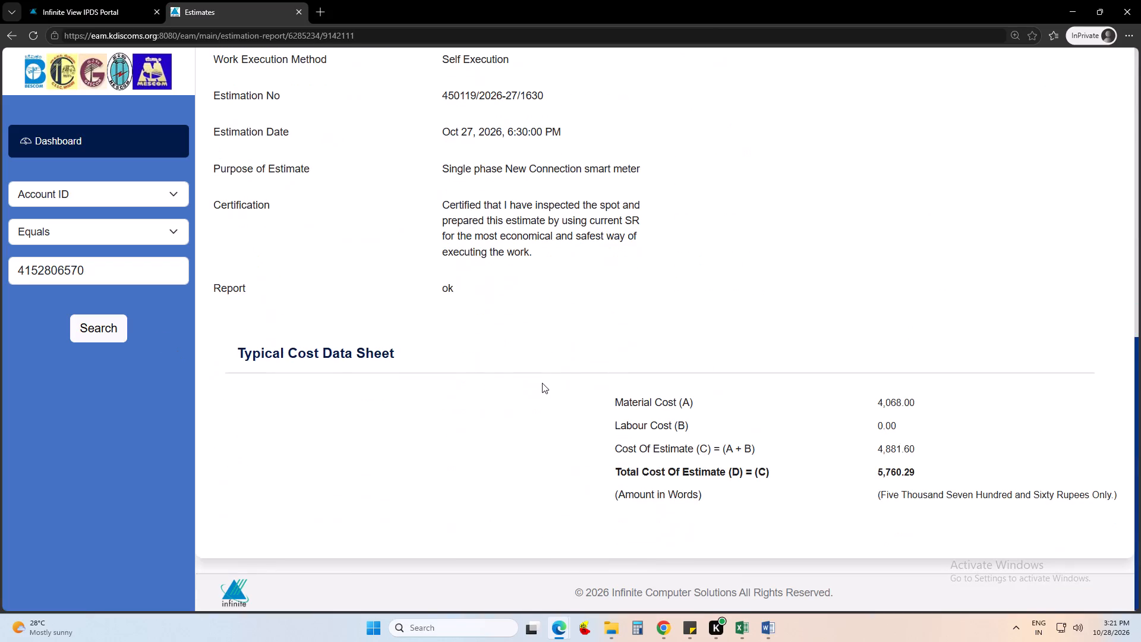
{"action": "left_click", "coordinate": [97, 329]}
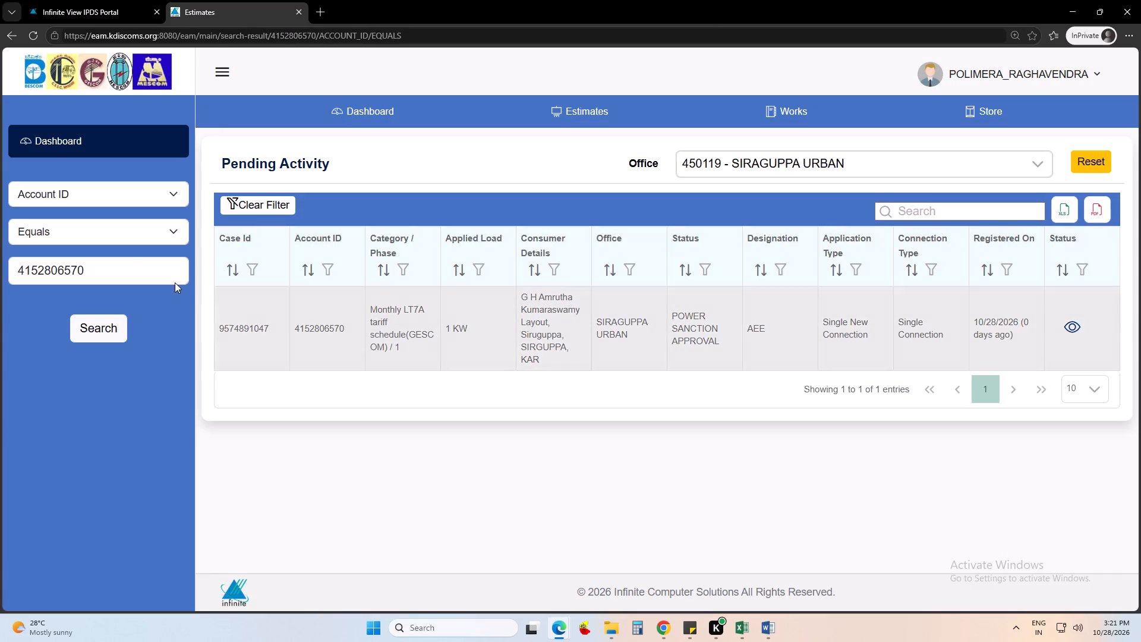
Select the account ID in the search field.
{"action": "double_click", "coordinate": [122, 267]}
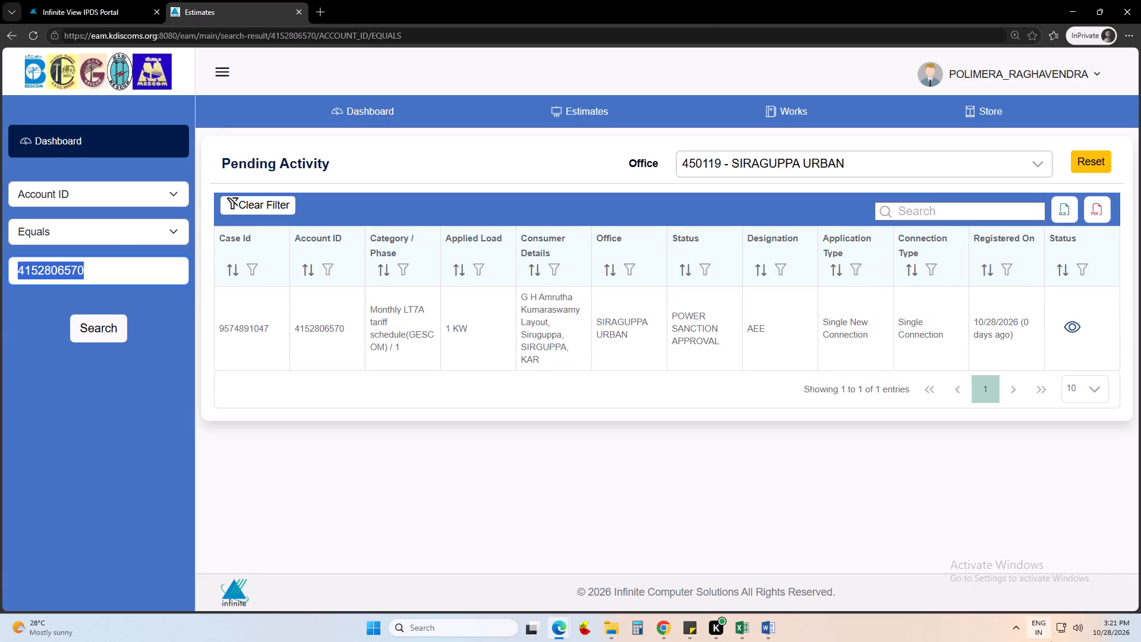
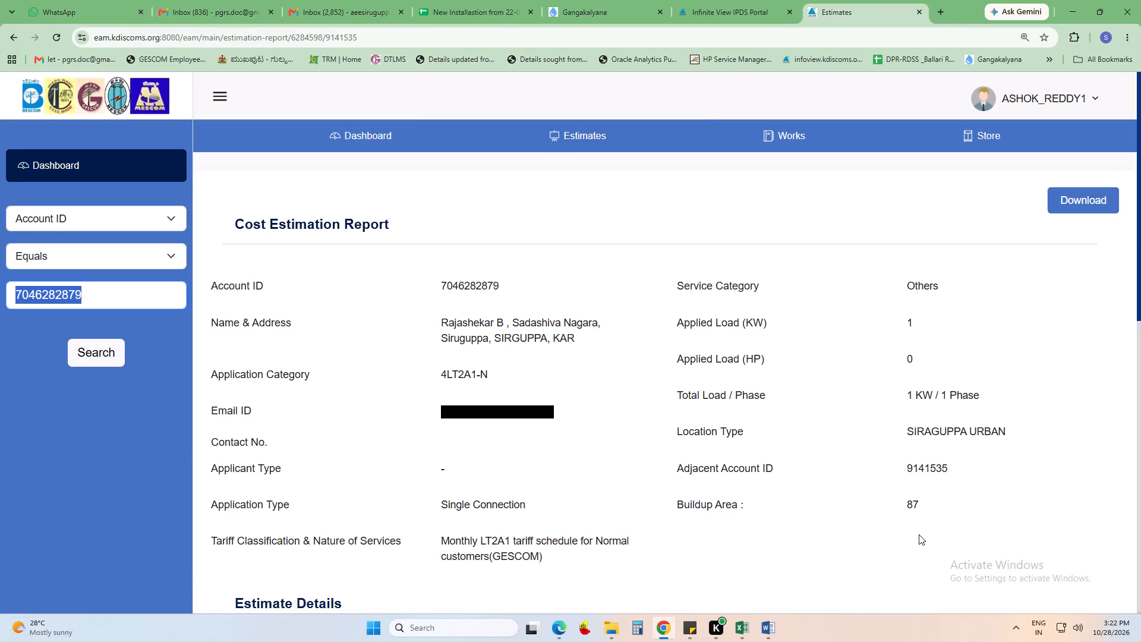
Search for the copied account ID in place of the selected one and open its Power Sanction Approval Form.
{"action": "key", "text": "ctrl+v"}
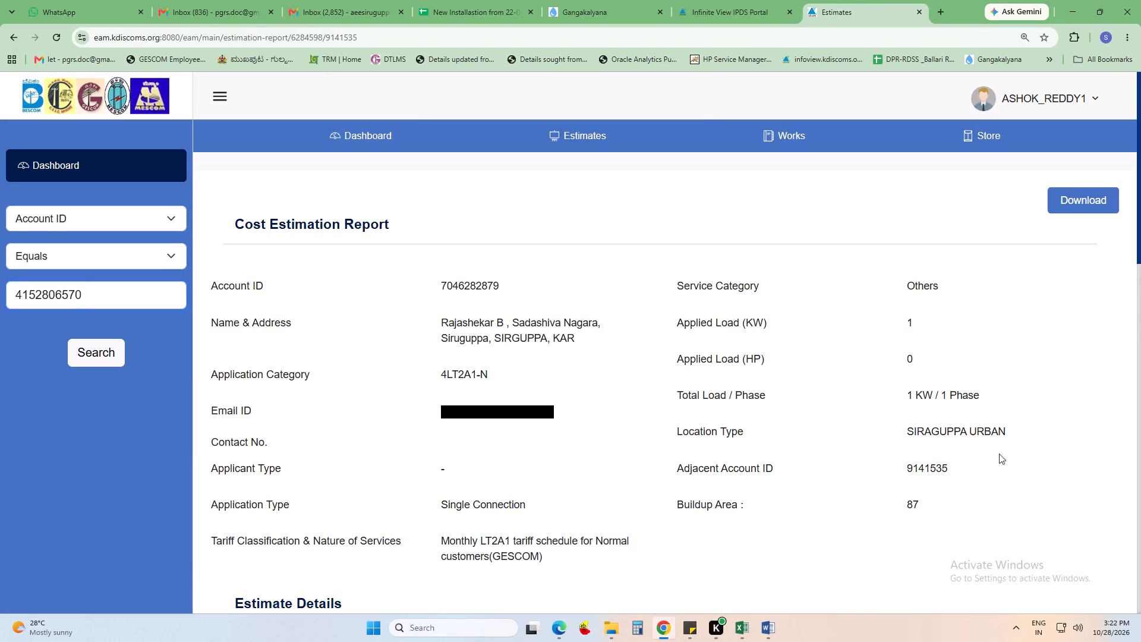
{"action": "left_click", "coordinate": [102, 341]}
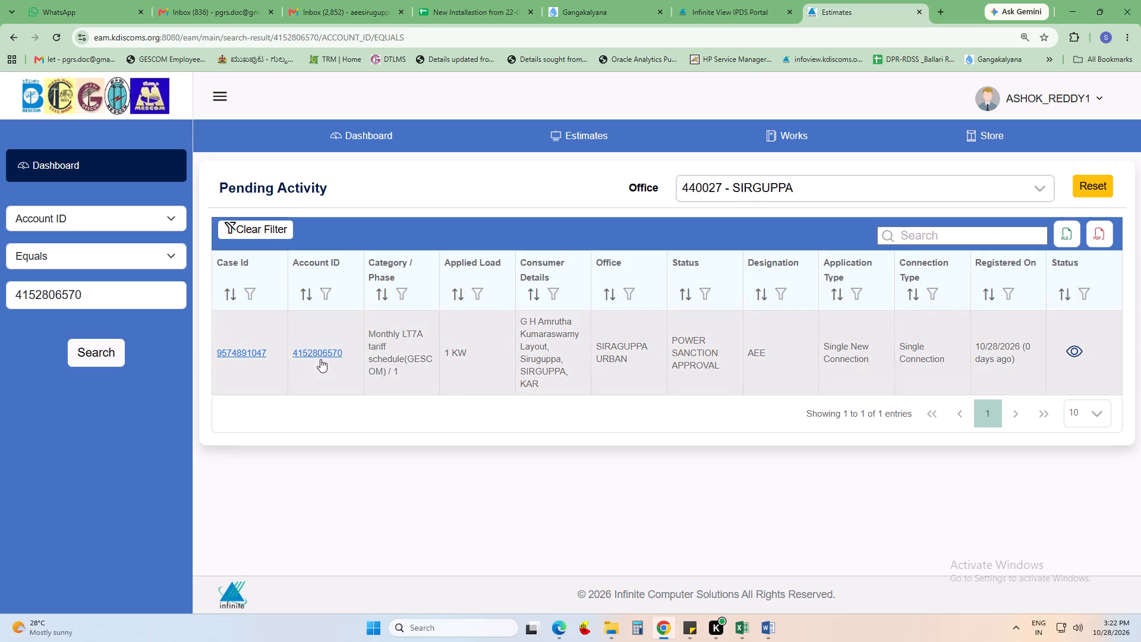
{"action": "left_click", "coordinate": [320, 358]}
{"action": "left_click", "coordinate": [316, 347]}
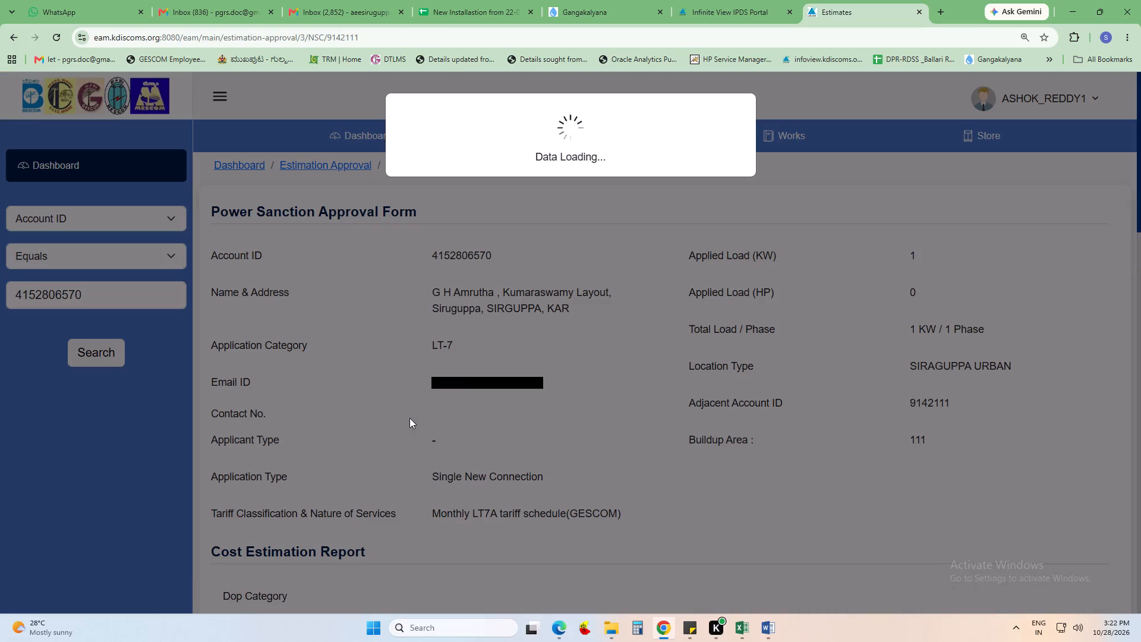
Review the cost estimation report, including the Service Main material, the Typical Cost Data Sheet and the Budget Details.
{"action": "scroll", "coordinate": [409, 423], "scroll_direction": "down", "scroll_amount": 3}
{"action": "scroll", "coordinate": [861, 459], "scroll_direction": "down", "scroll_amount": 5}
{"action": "scroll", "coordinate": [349, 350], "scroll_direction": "down", "scroll_amount": 4}
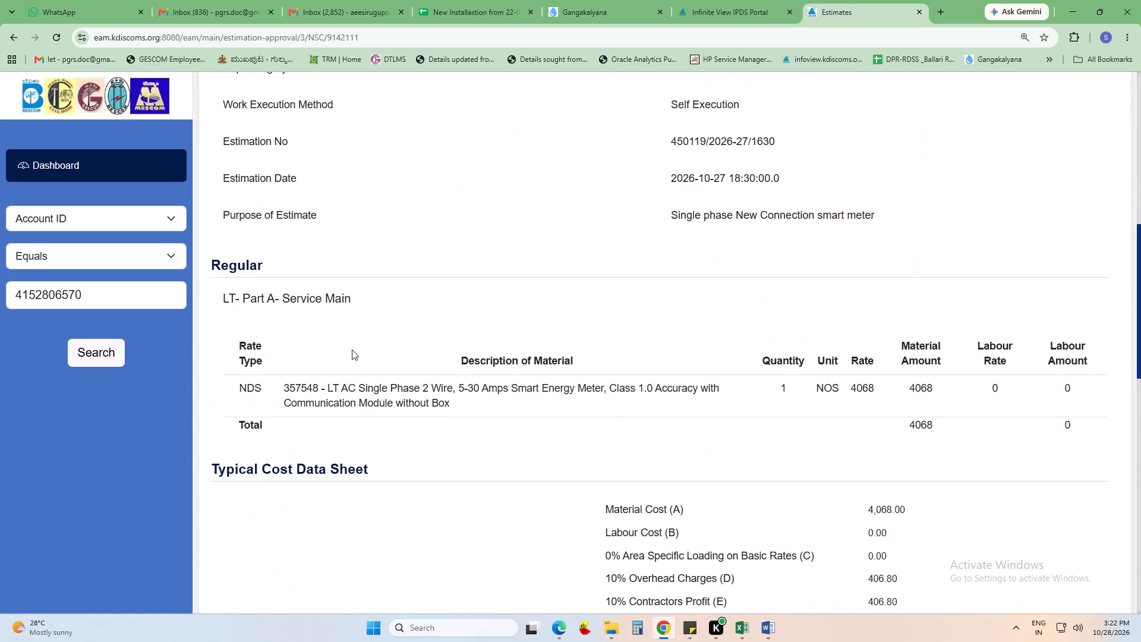
{"action": "scroll", "coordinate": [352, 350], "scroll_direction": "down", "scroll_amount": 2}
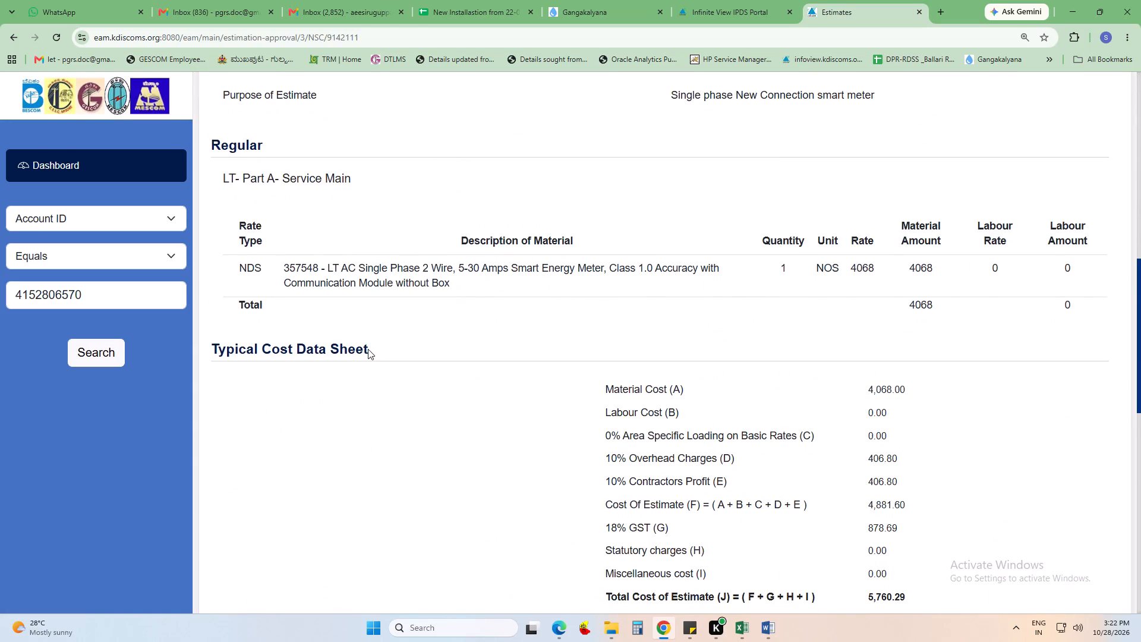
{"action": "left_click_drag", "start_coordinate": [367, 350], "coordinate": [257, 348]}
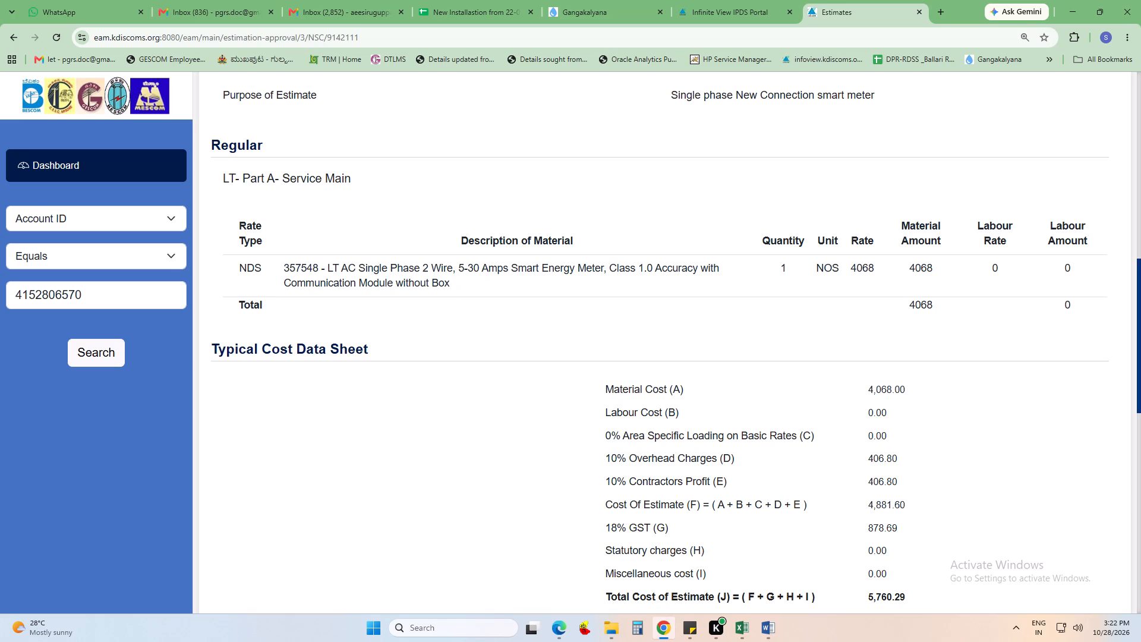
{"action": "left_click_drag", "start_coordinate": [257, 348], "coordinate": [218, 347]}
{"action": "left_click", "coordinate": [575, 450]}
{"action": "scroll", "coordinate": [528, 398], "scroll_direction": "down", "scroll_amount": 6}
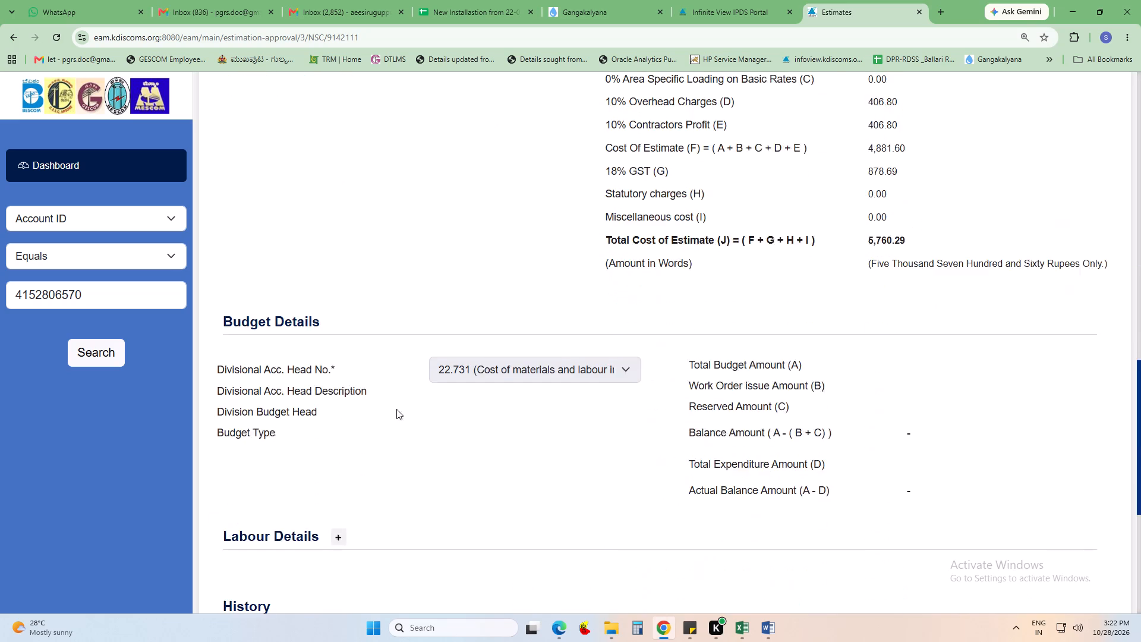
{"action": "scroll", "coordinate": [765, 442], "scroll_direction": "down", "scroll_amount": 12}
Choose Approve for the power sanction, enter the remark "ok", recheck the cost data and submit the approval.
{"action": "left_click", "coordinate": [551, 520]}
{"action": "scroll", "coordinate": [667, 463], "scroll_direction": "down", "scroll_amount": 2}
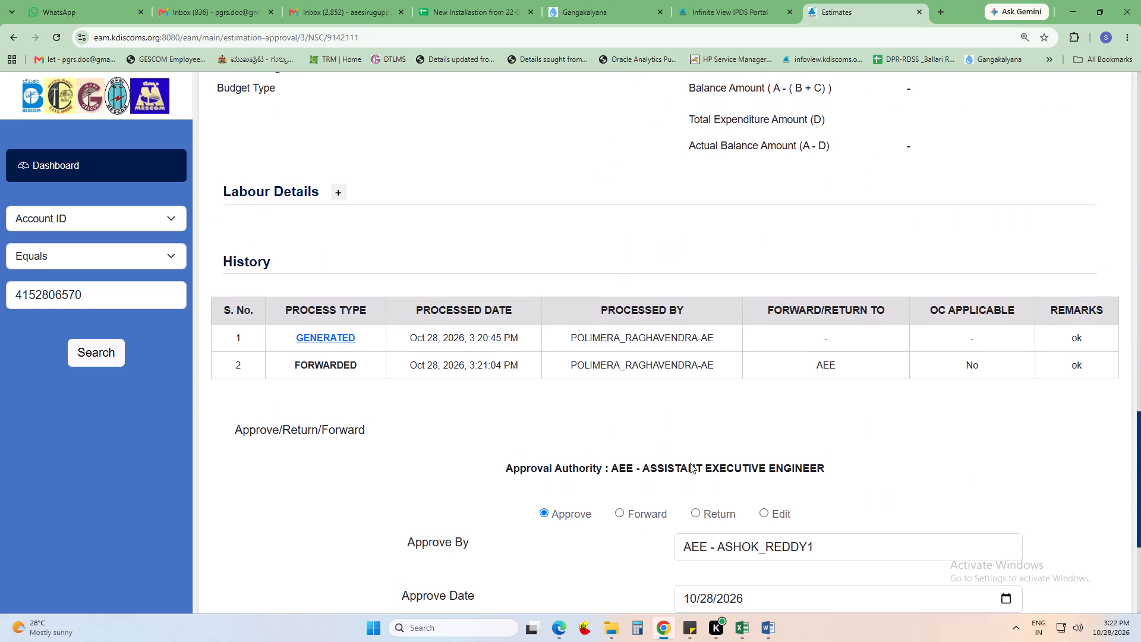
{"action": "scroll", "coordinate": [690, 463], "scroll_direction": "down", "scroll_amount": 4}
{"action": "left_click", "coordinate": [733, 435]}
{"action": "type", "text": "ok"}
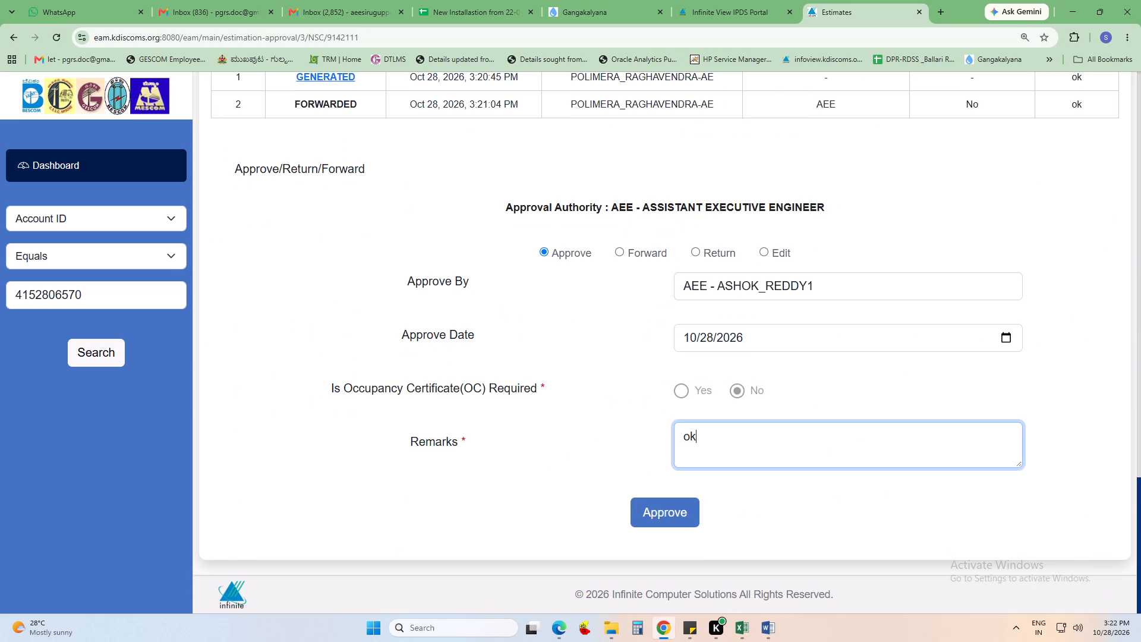
{"action": "left_click", "coordinate": [532, 311]}
{"action": "scroll", "coordinate": [483, 218], "scroll_direction": "up", "scroll_amount": 2}
{"action": "scroll", "coordinate": [483, 218], "scroll_direction": "down", "scroll_amount": 1}
{"action": "scroll", "coordinate": [483, 218], "scroll_direction": "up", "scroll_amount": 16}
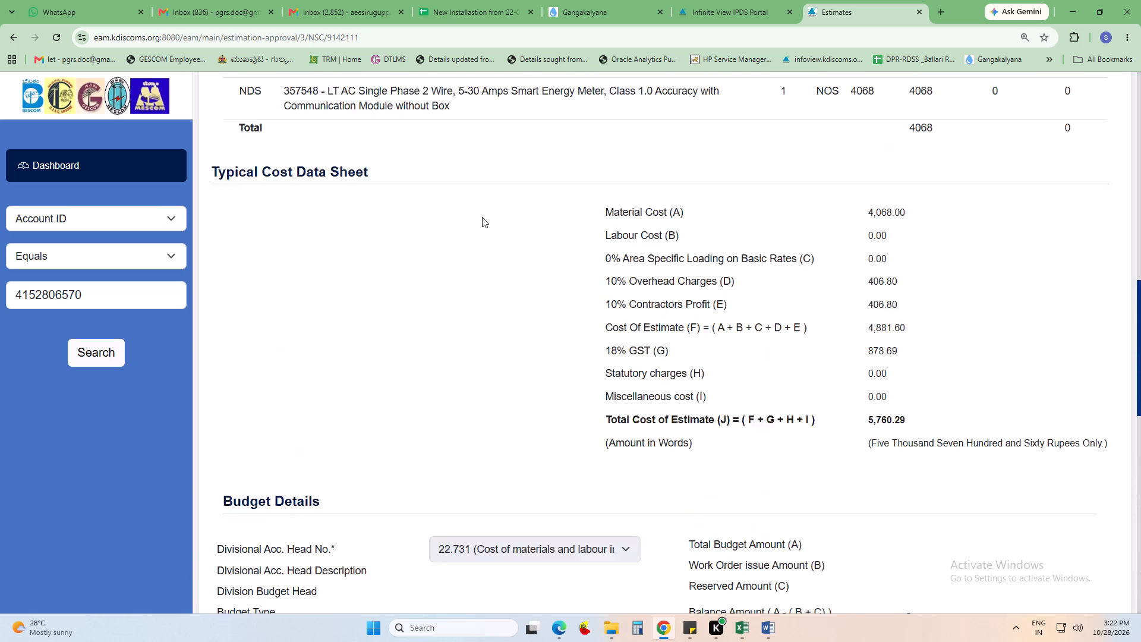
{"action": "scroll", "coordinate": [482, 216], "scroll_direction": "up", "scroll_amount": 1}
{"action": "scroll", "coordinate": [482, 216], "scroll_direction": "down", "scroll_amount": 19}
{"action": "left_click", "coordinate": [670, 515]}
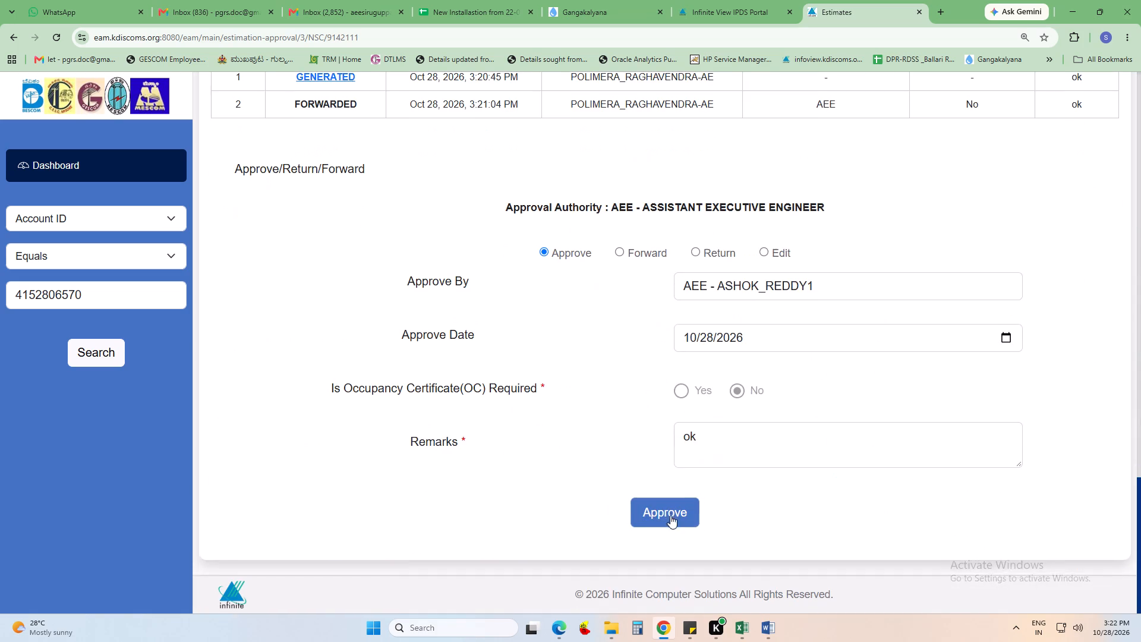
{"action": "left_click", "coordinate": [418, 364]}
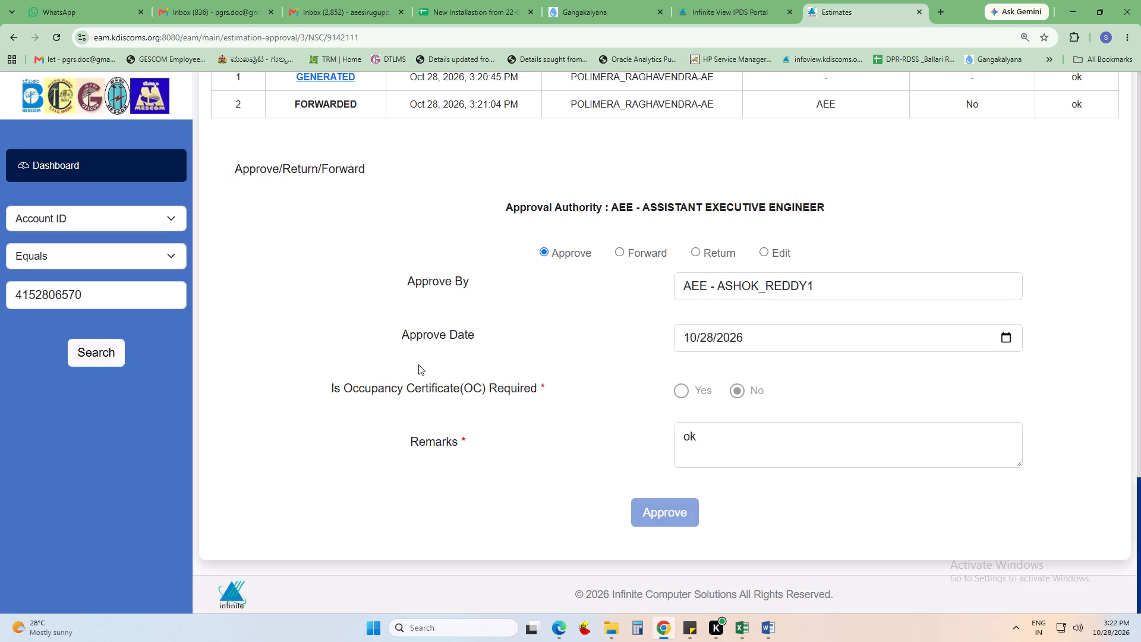